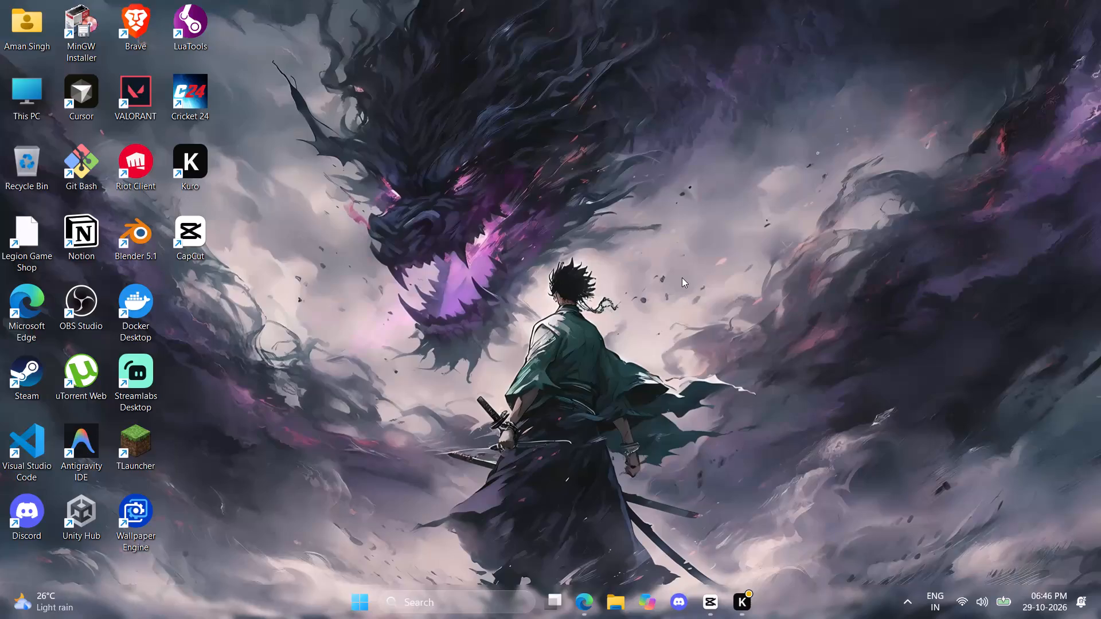
# Switch to File Explorer and open the Valorant folder inside Videos.
pyautogui.click(718, 604)
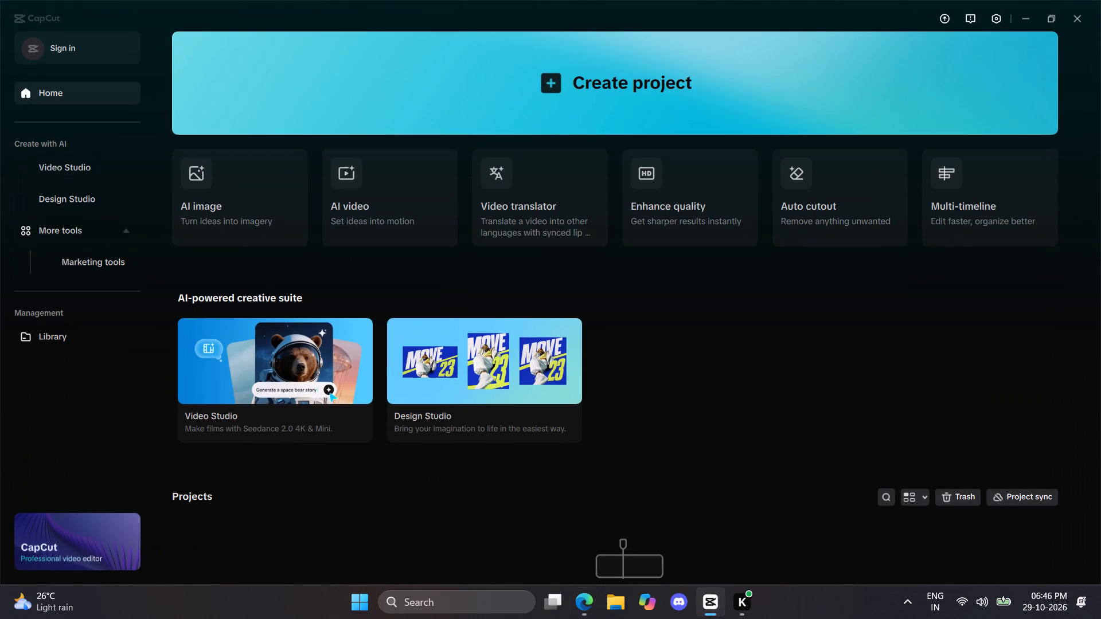
pyautogui.click(619, 614)
pyautogui.click(72, 316)
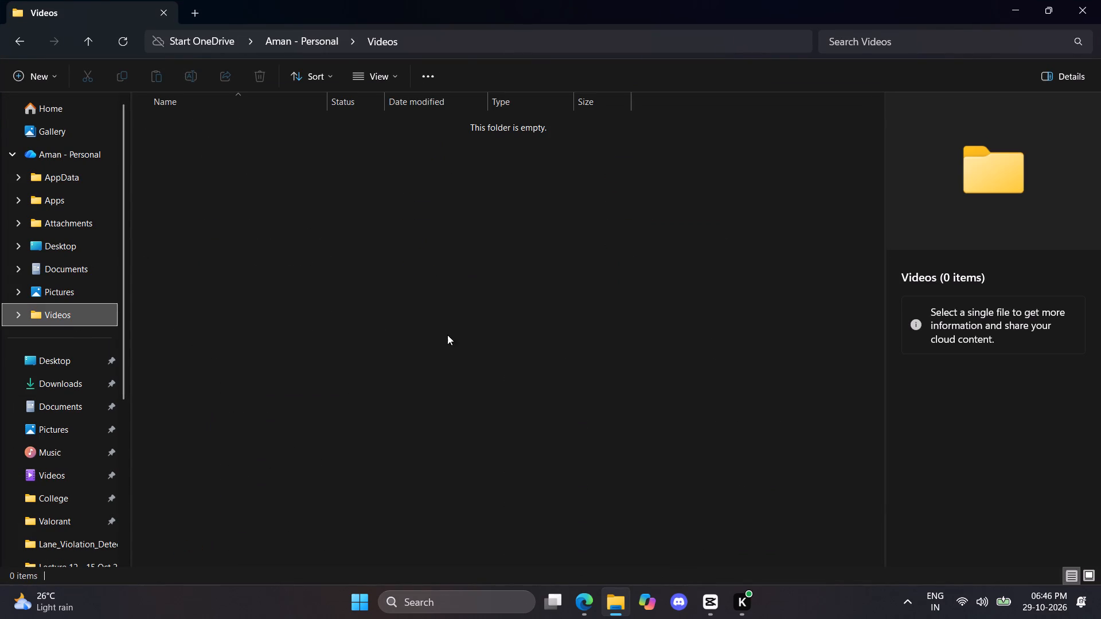
pyautogui.click(54, 483)
pyautogui.doubleClick(667, 159)
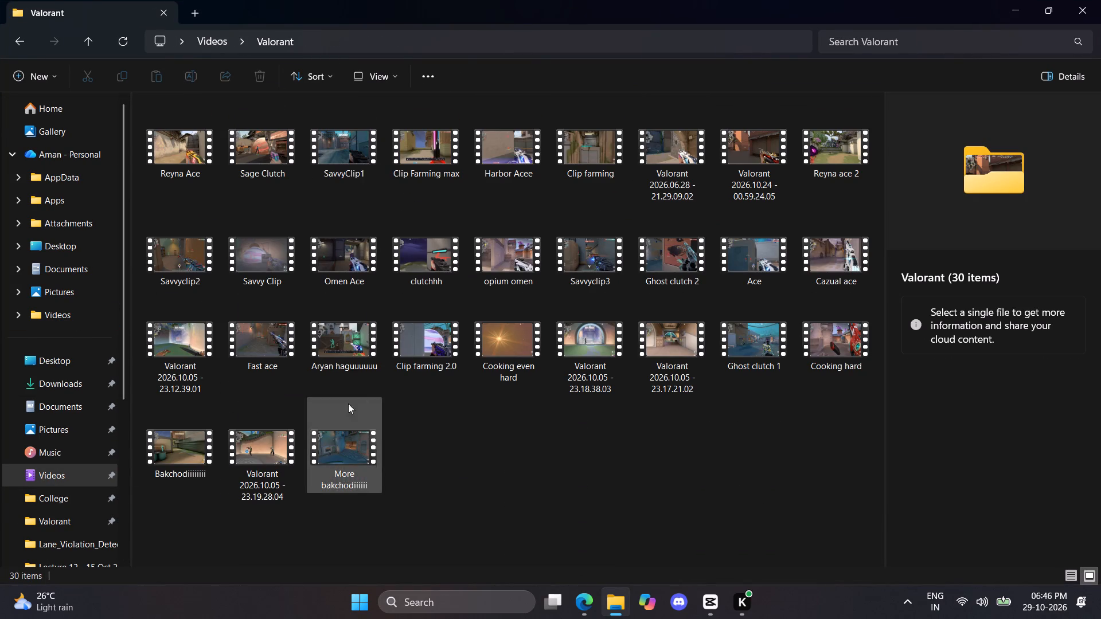
# Examine the previews of the recorded gameplay clips dated 2026.10.05 and their neighbours to choose footage.
pyautogui.click(241, 468)
pyautogui.click(604, 361)
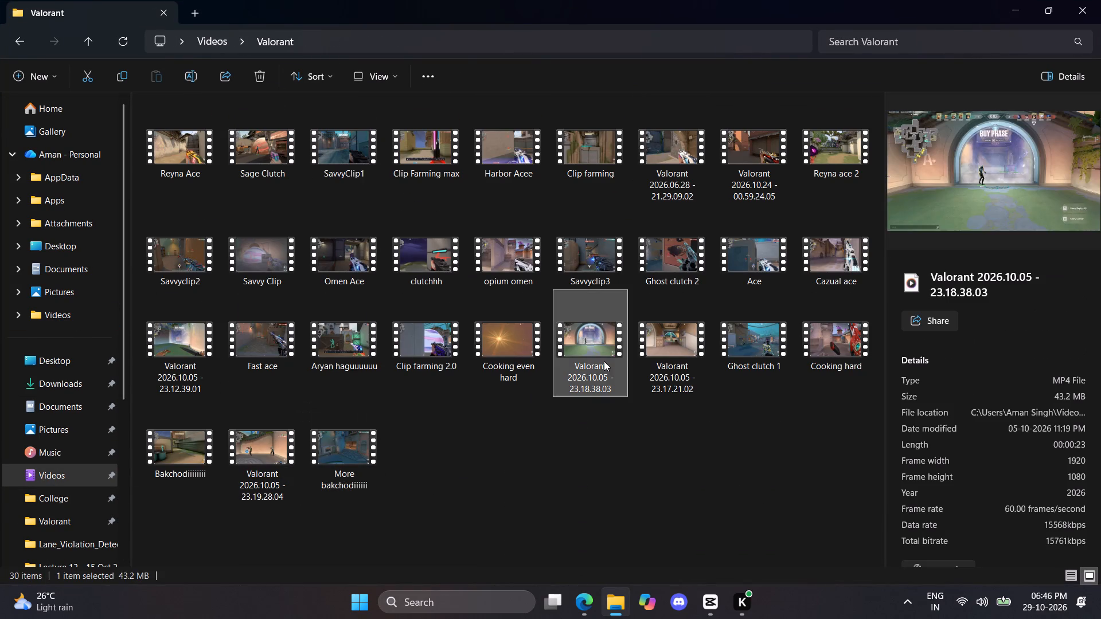
pyautogui.click(668, 347)
pyautogui.click(533, 322)
pyautogui.click(609, 336)
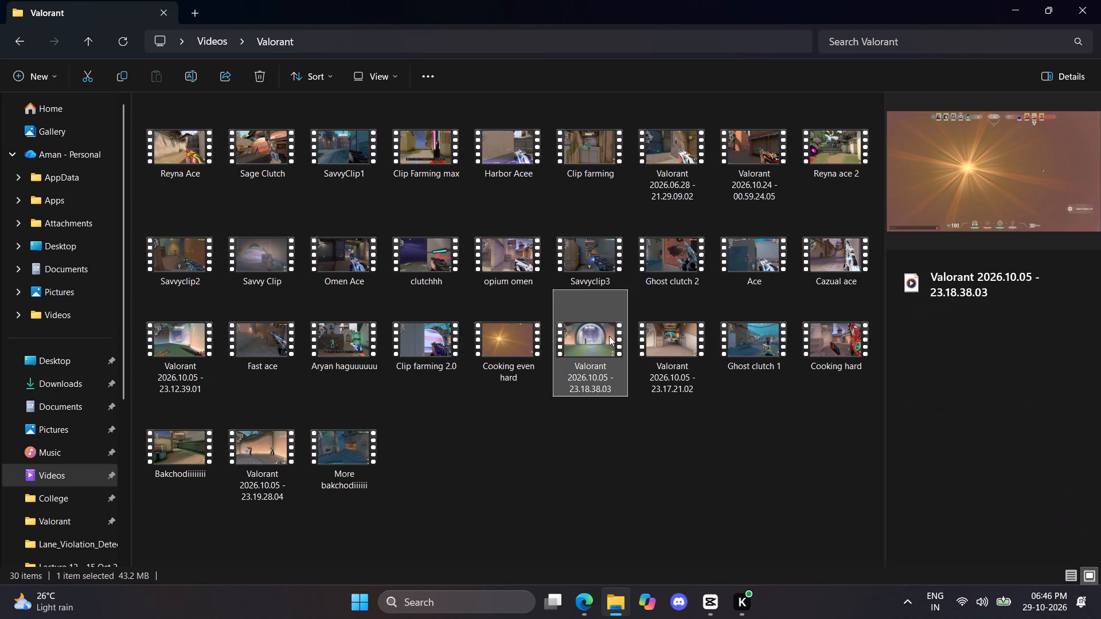
pyautogui.click(671, 336)
pyautogui.click(606, 336)
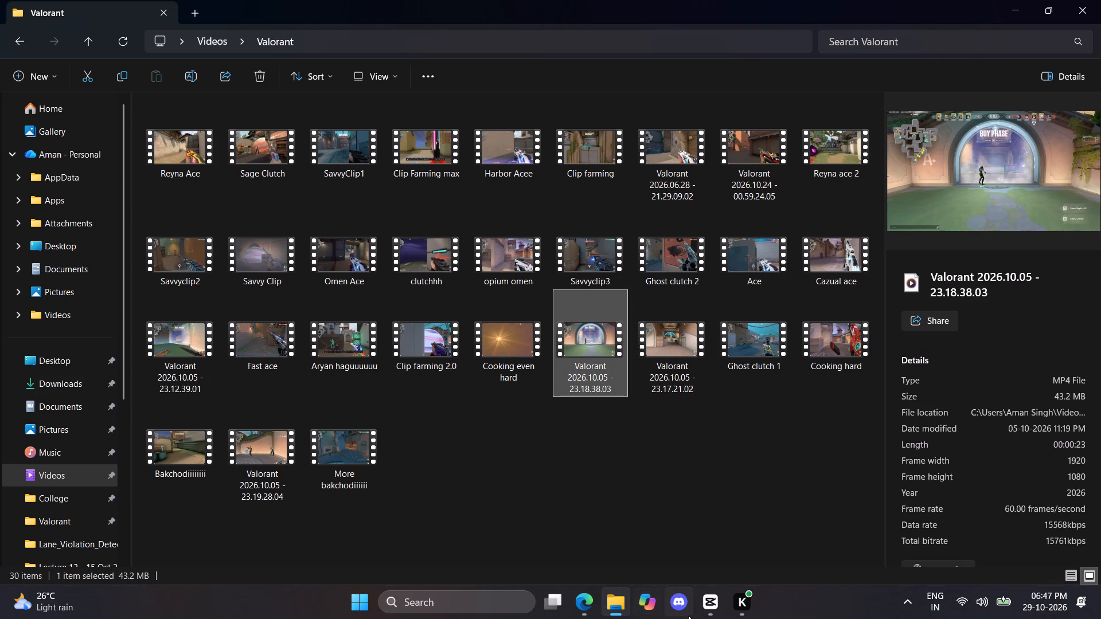
# Switch to CapCut and create a new project.
pyautogui.click(718, 614)
pyautogui.click(533, 88)
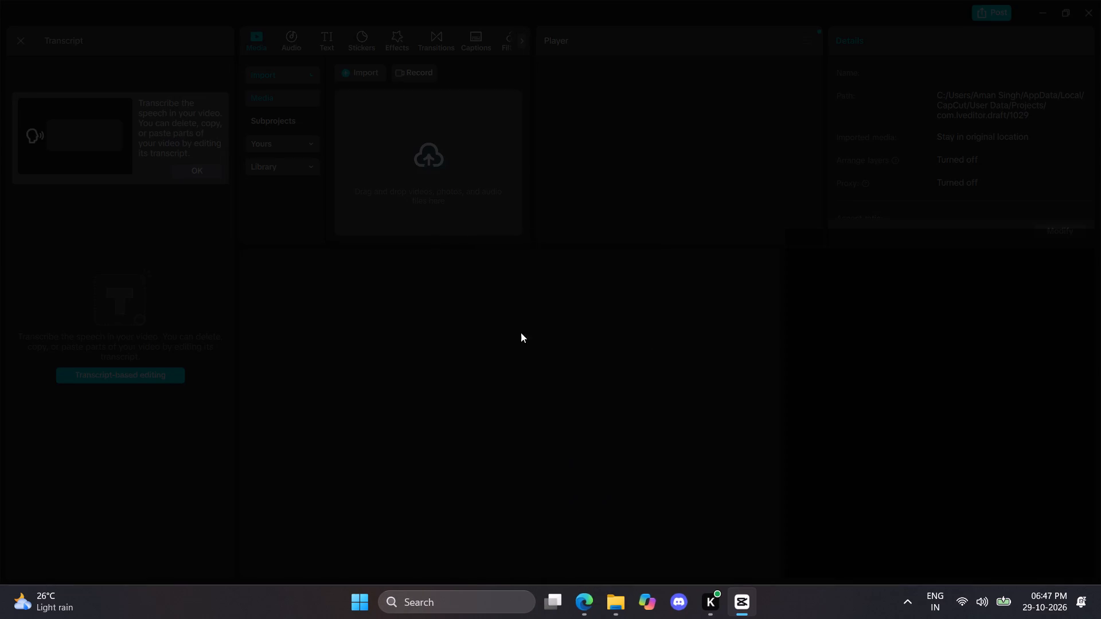
# Go through the five-part onboarding tutorial with its example video and example effect, and finish it.
pyautogui.click(358, 132)
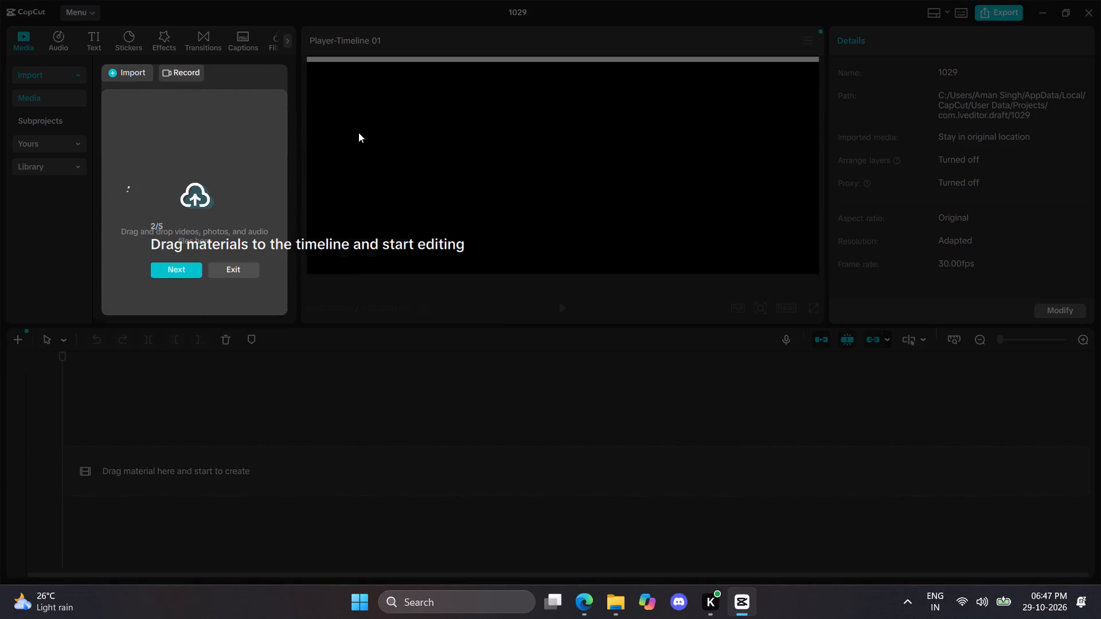
pyautogui.click(180, 265)
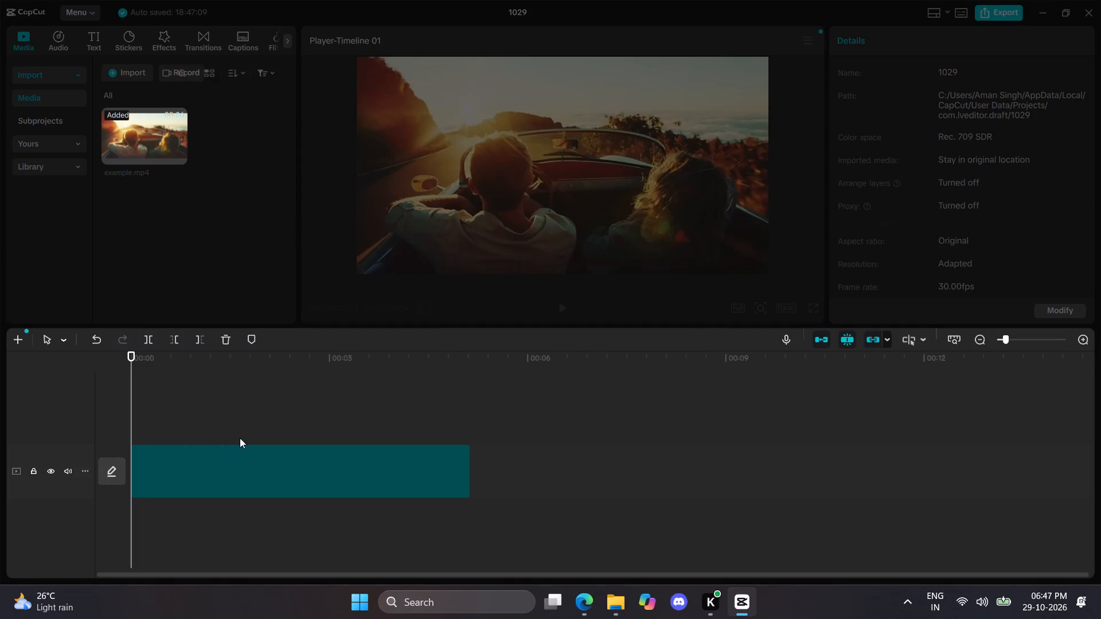
pyautogui.click(532, 397)
pyautogui.click(134, 119)
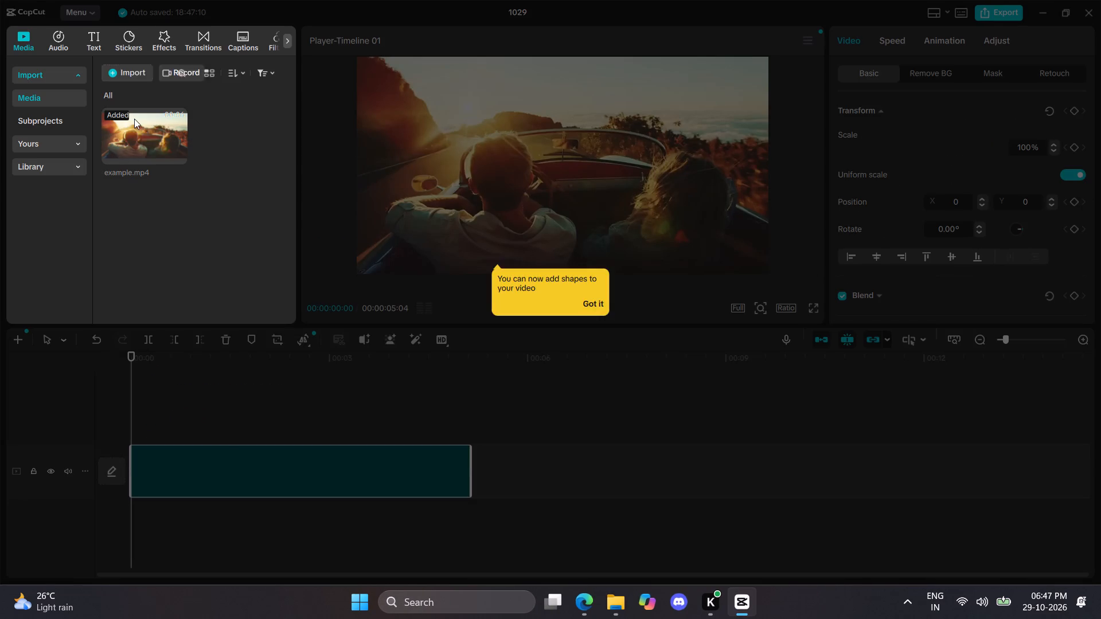
pyautogui.click(219, 94)
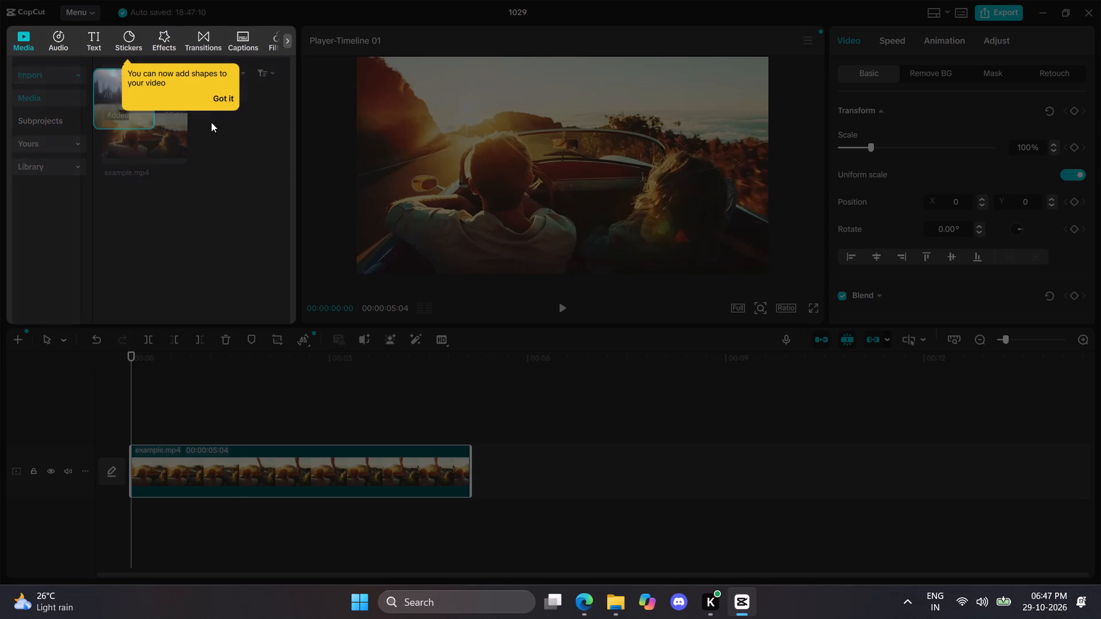
pyautogui.click(222, 105)
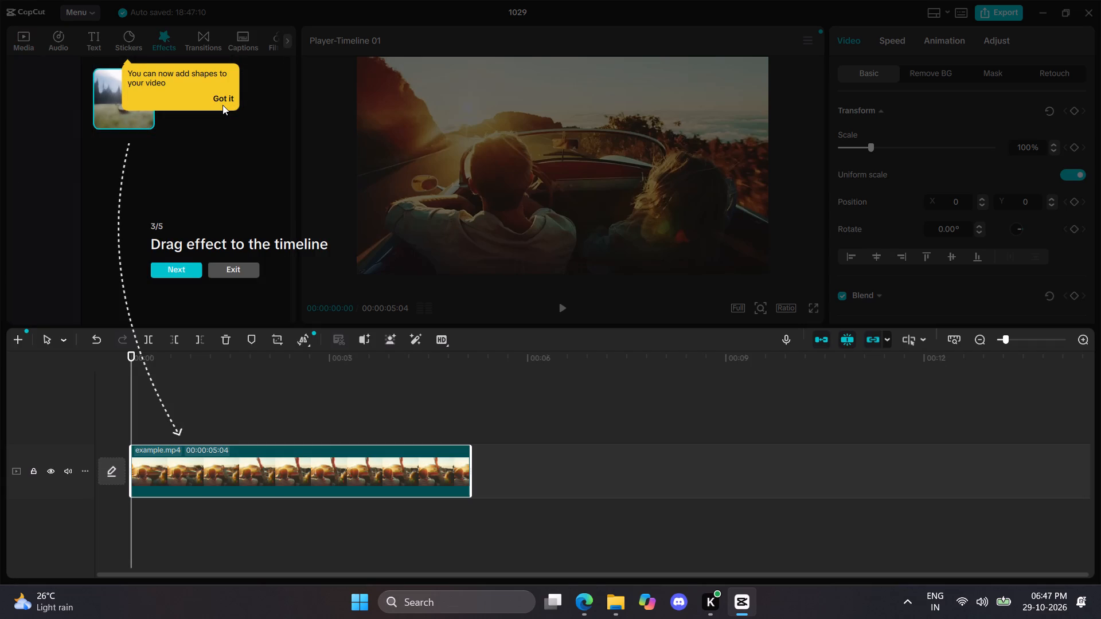
pyautogui.click(225, 100)
pyautogui.click(188, 272)
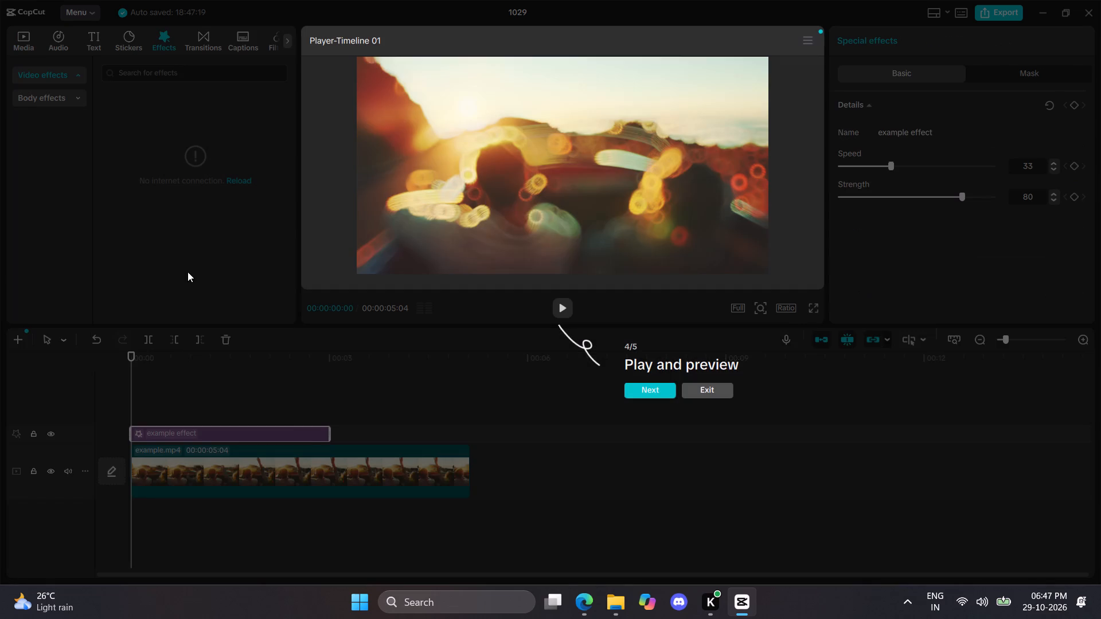
pyautogui.click(647, 377)
pyautogui.click(650, 386)
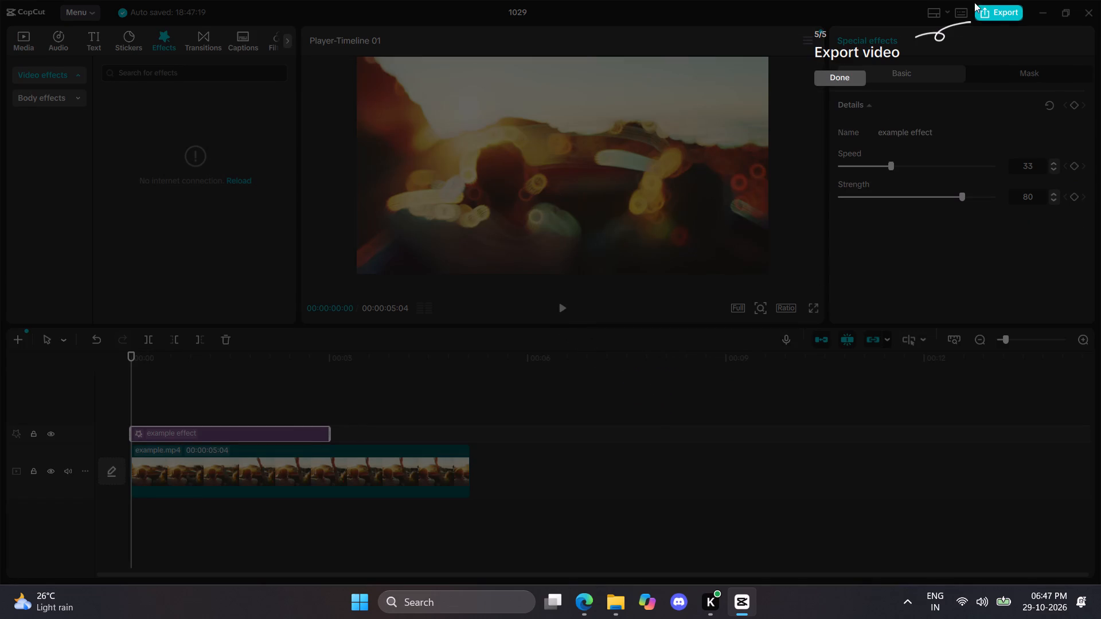
pyautogui.click(843, 89)
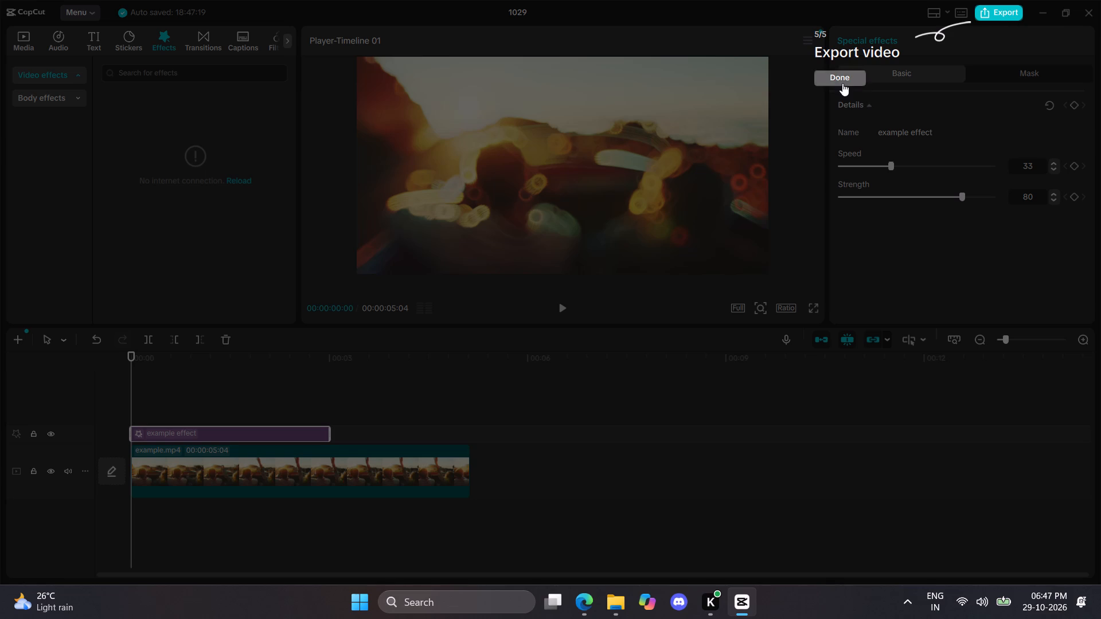
pyautogui.click(842, 83)
# Create another new, empty project in place of the tutorial one.
pyautogui.click(83, 10)
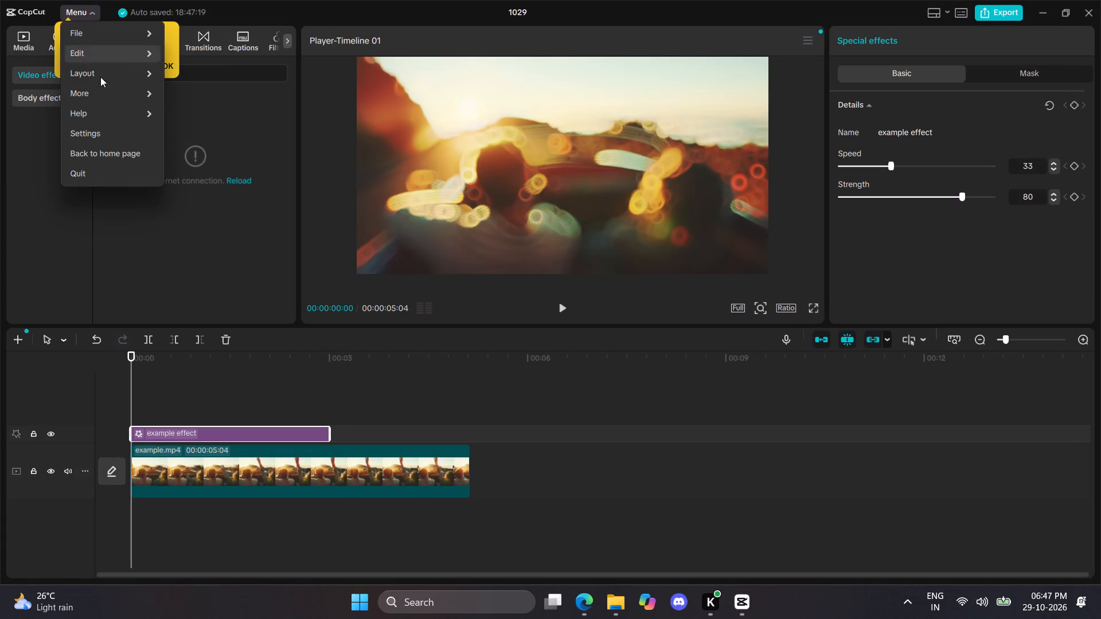
pyautogui.click(99, 37)
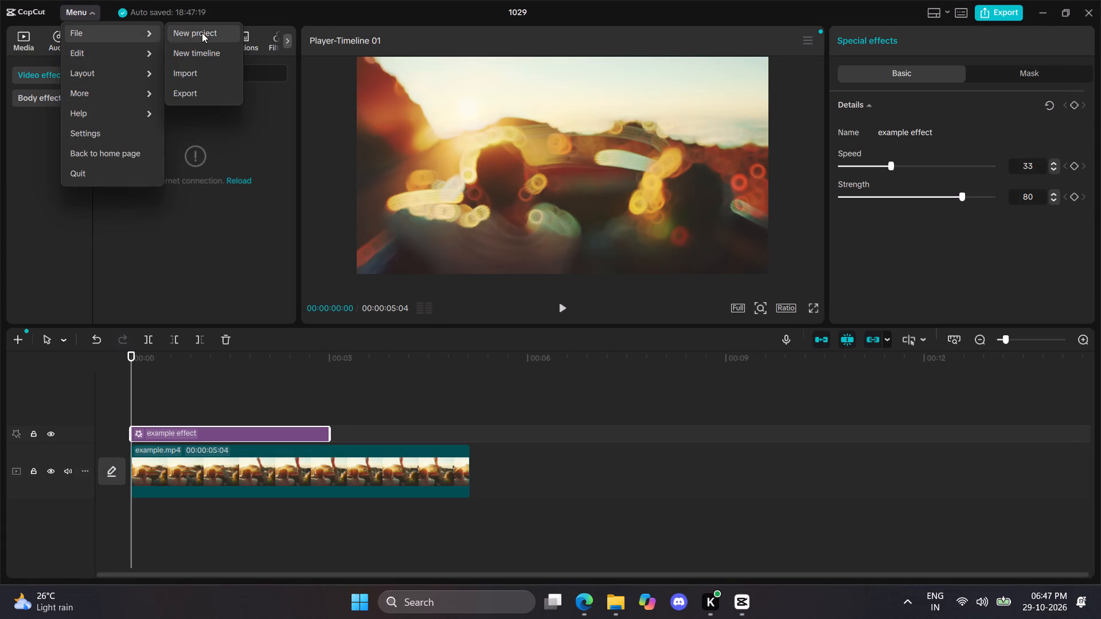
pyautogui.click(203, 33)
pyautogui.click(521, 344)
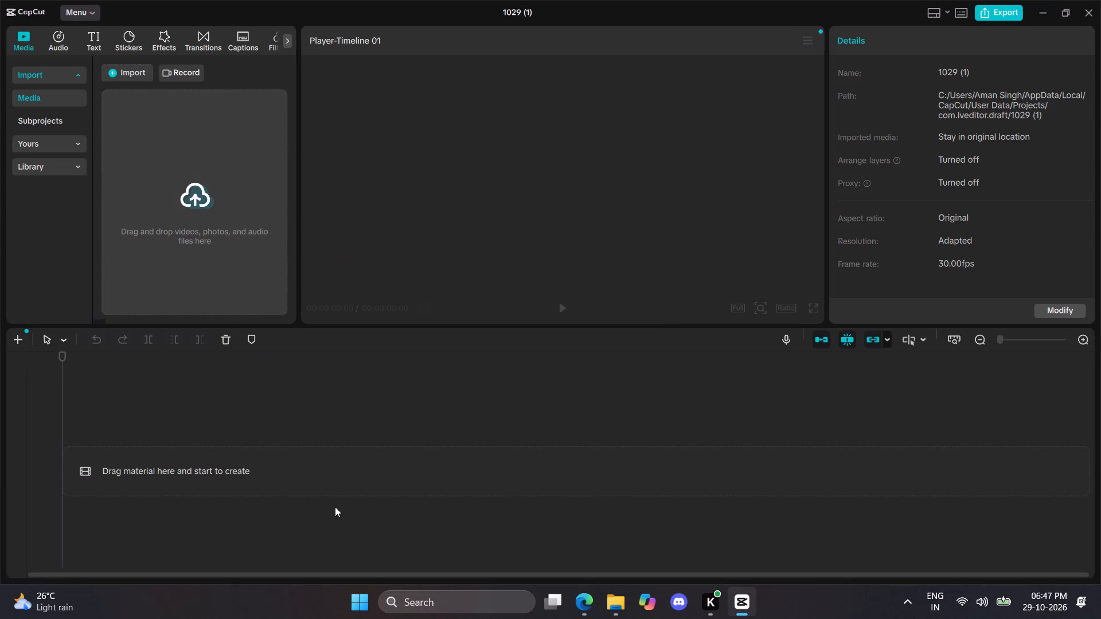
# Import the clips Valorant 2026.10.05 - 23.18.38.03 and Valorant 2026.10.05 - 23.17.21.02 from File Explorer into CapCut's project media.
pyautogui.click(625, 604)
pyautogui.moveTo(585, 359); pyautogui.dragTo(597, 602)
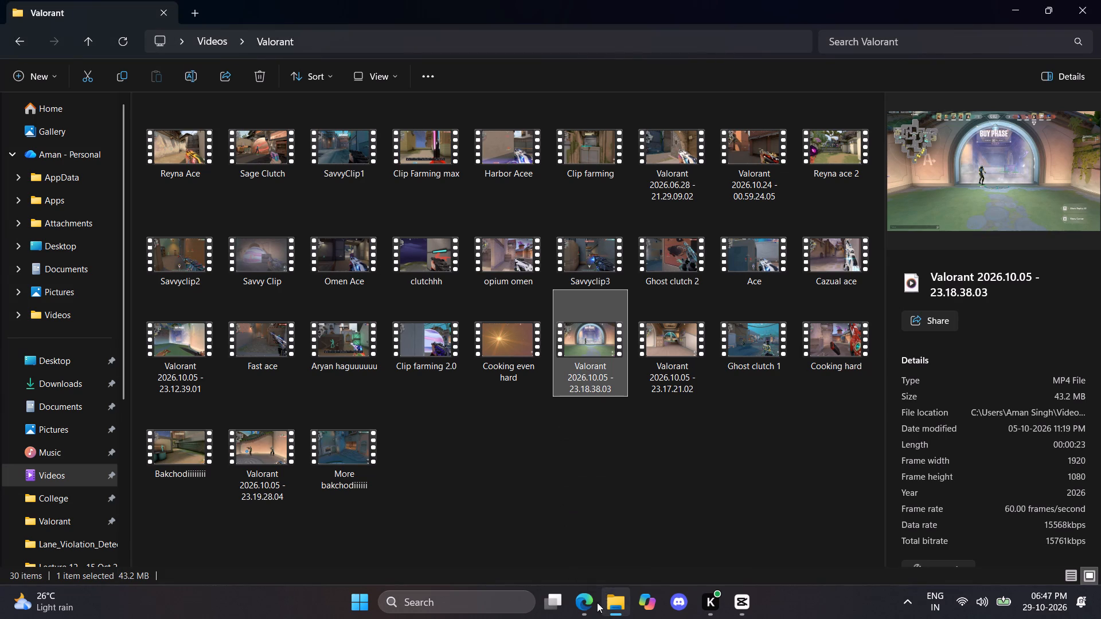
pyautogui.moveTo(597, 602); pyautogui.dragTo(239, 246)
pyautogui.click(613, 607)
pyautogui.moveTo(679, 357); pyautogui.dragTo(739, 613)
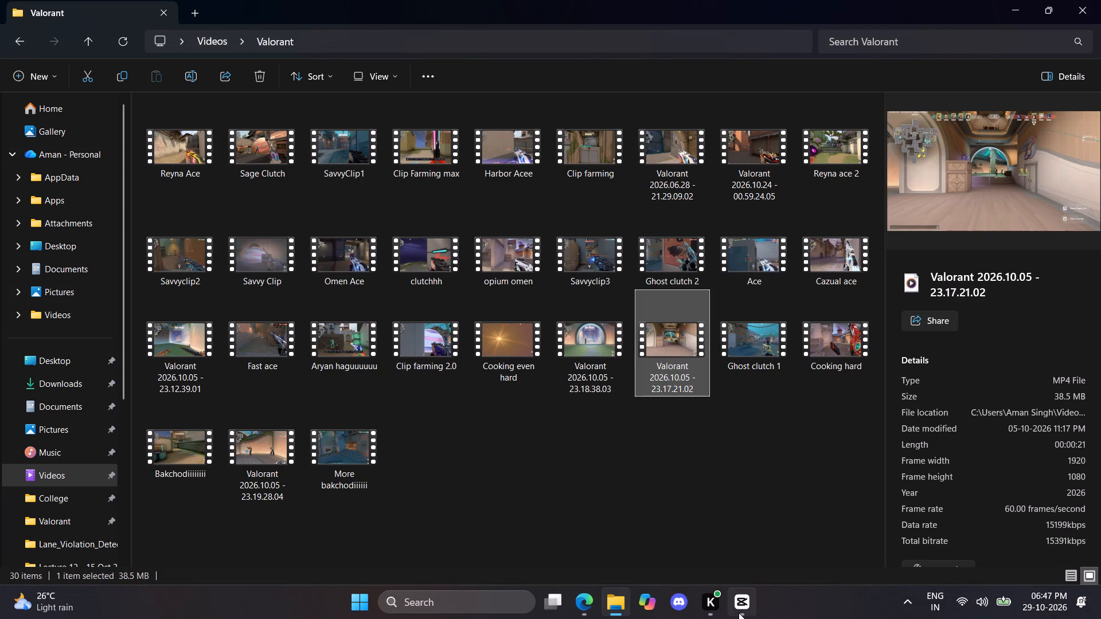
pyautogui.moveTo(739, 613); pyautogui.dragTo(243, 167)
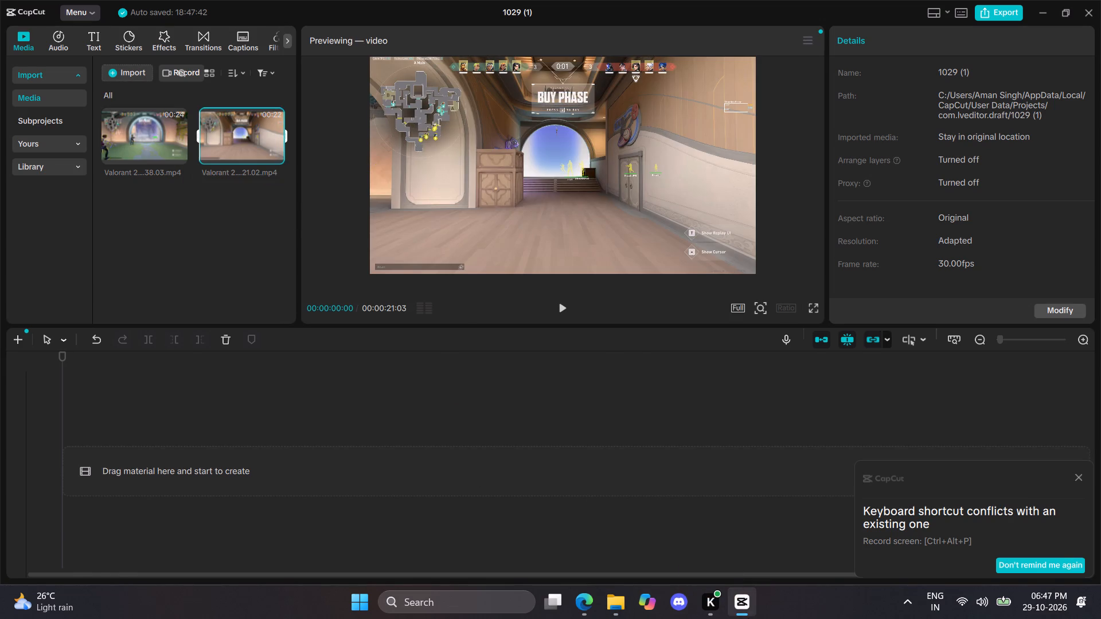
# Import the clip Valorant 2026.10.05 - 23.12.39.01 from File Explorer into CapCut's project media.
pyautogui.click(748, 618)
pyautogui.click(727, 370)
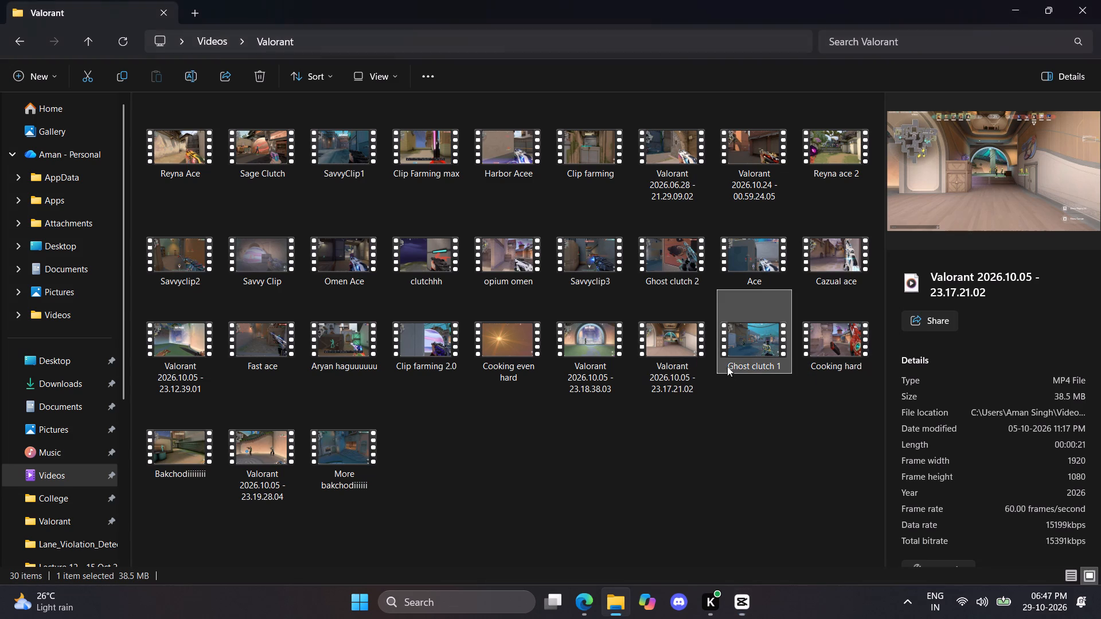
pyautogui.click(819, 248)
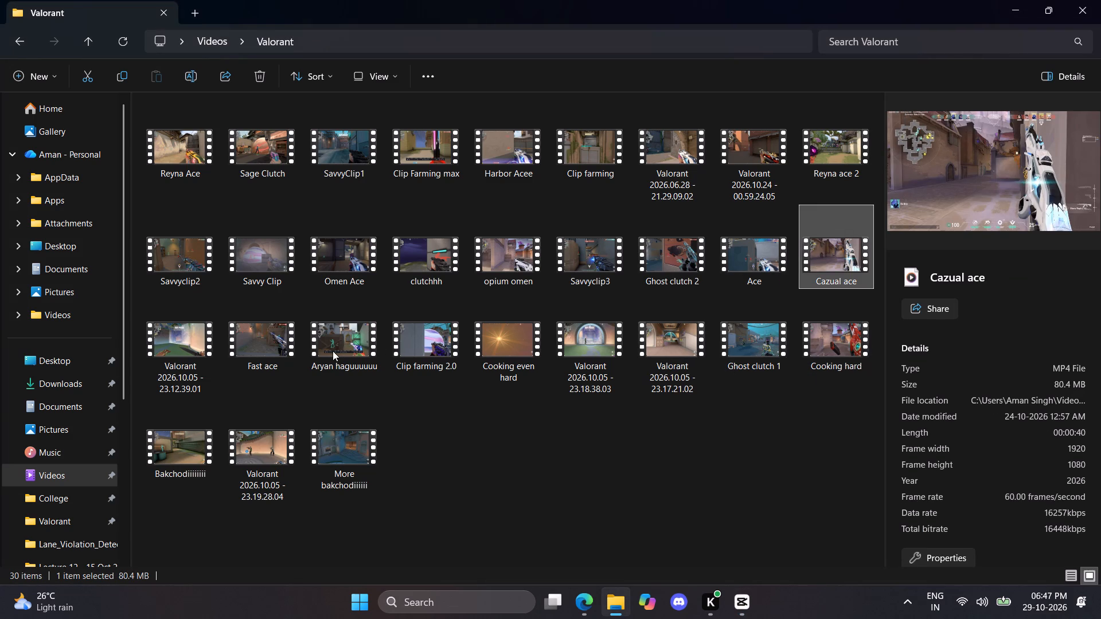
pyautogui.click(148, 326)
pyautogui.moveTo(191, 332); pyautogui.dragTo(806, 555)
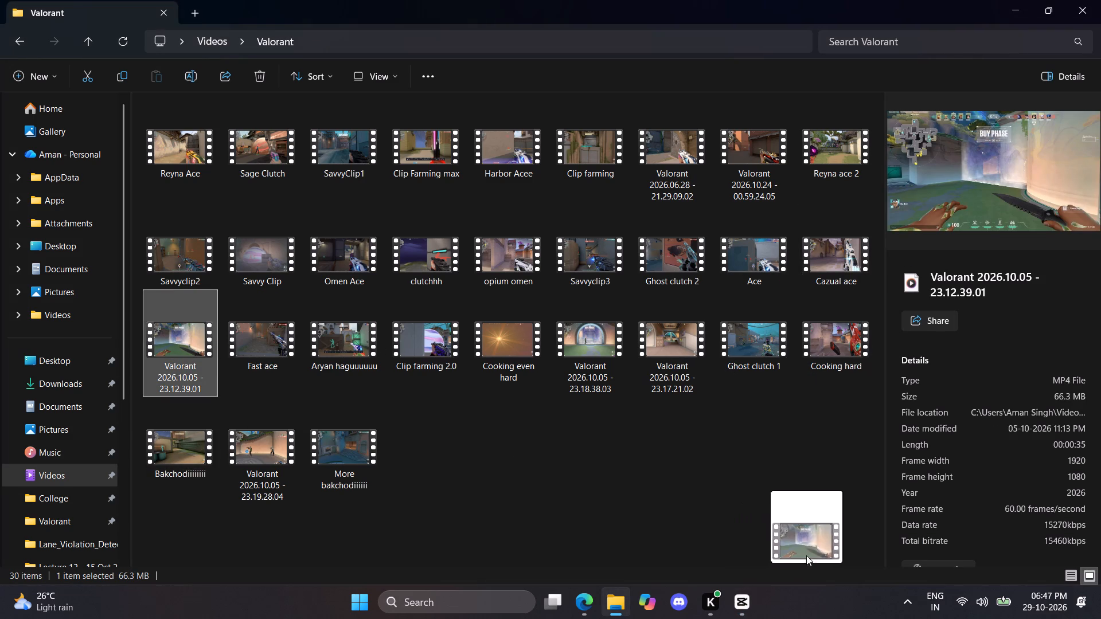
pyautogui.moveTo(806, 555); pyautogui.dragTo(205, 248)
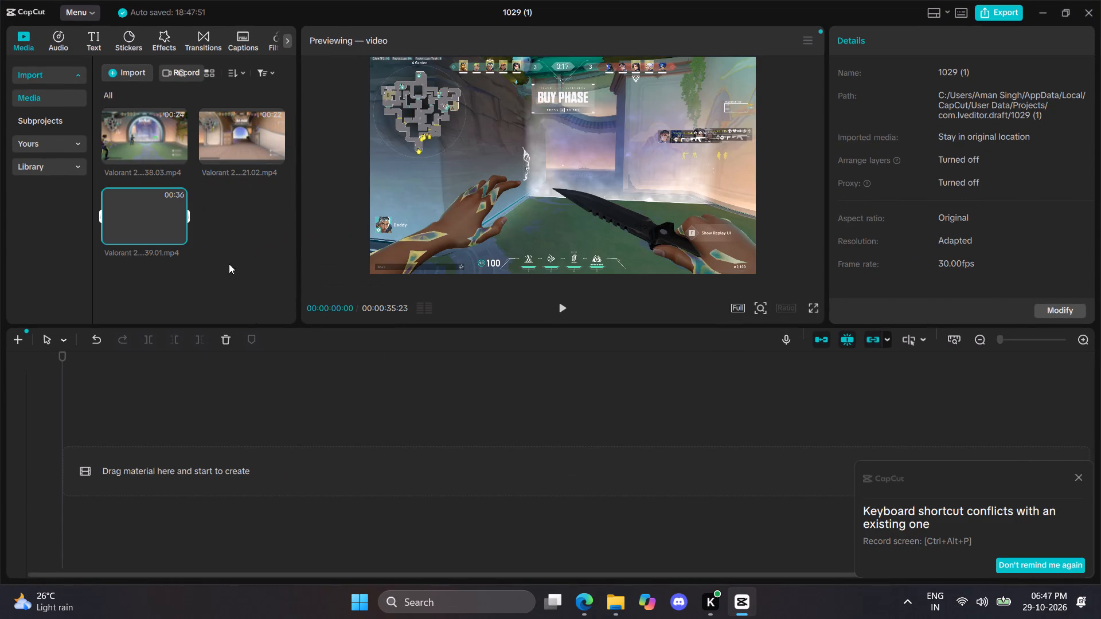
# Place the 23.18.38.03 clip at the start of the empty timeline and dismiss the shortcut conflict notice.
pyautogui.click(175, 145)
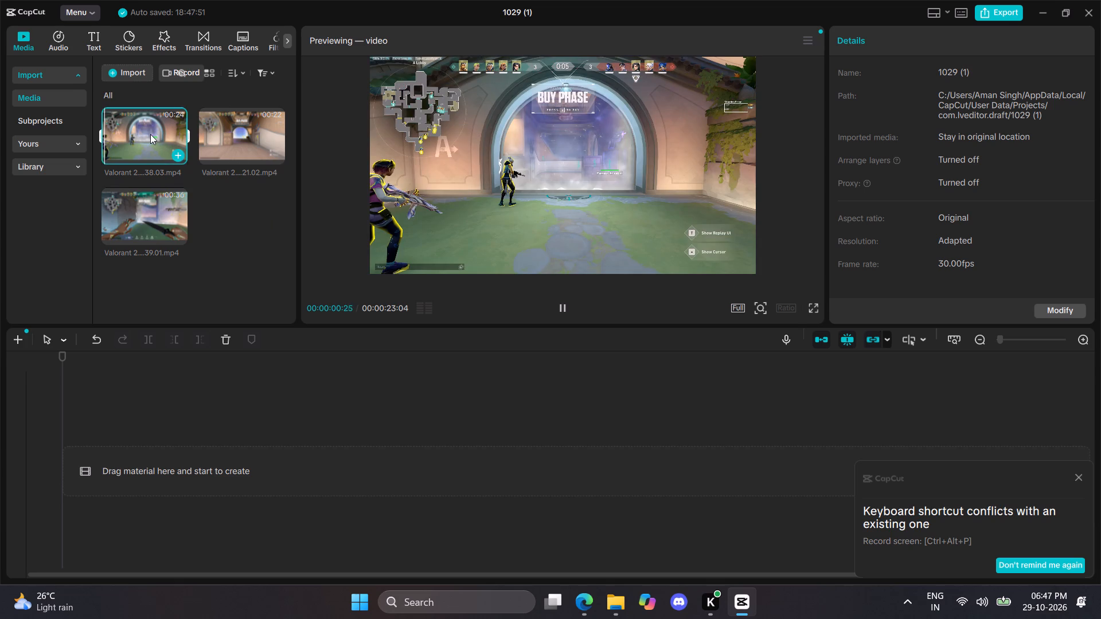
pyautogui.moveTo(148, 132); pyautogui.dragTo(185, 457)
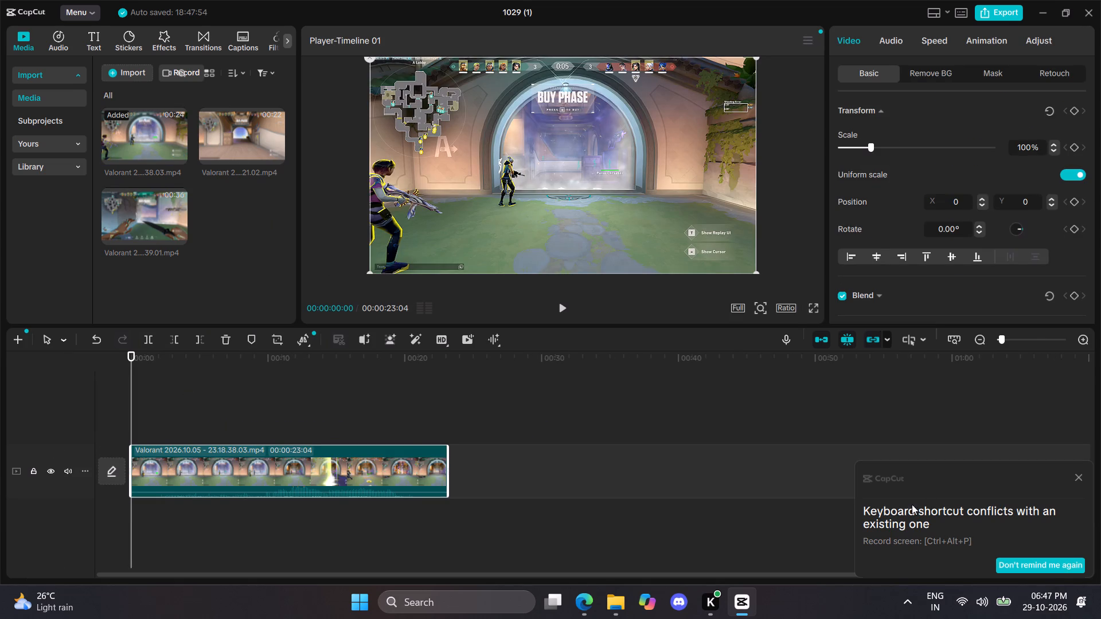
pyautogui.click(1078, 475)
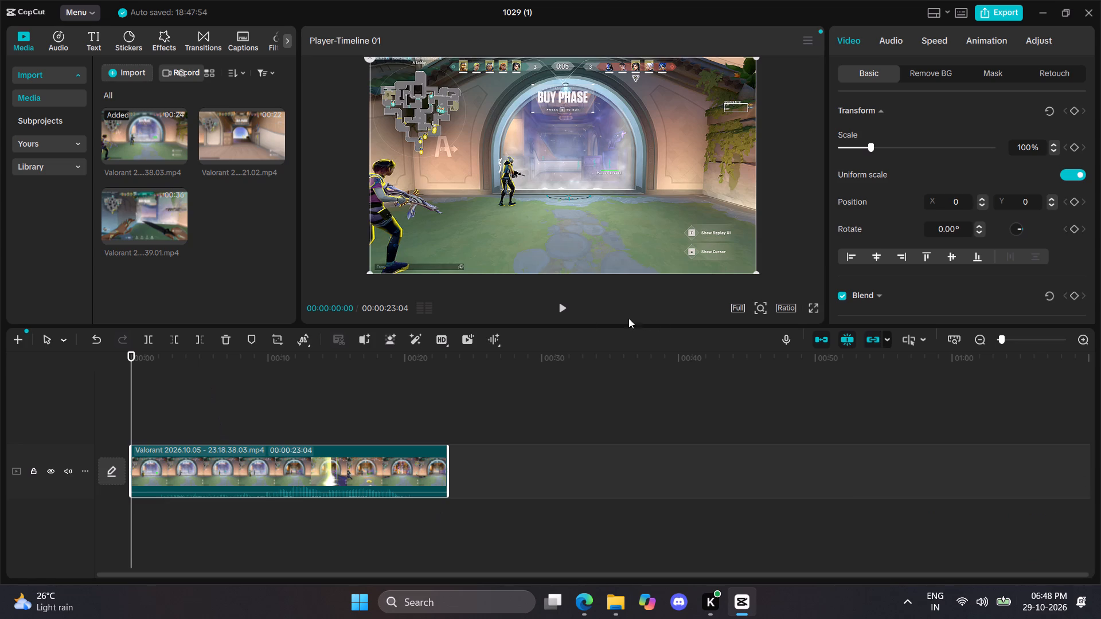
# Play and scrub through the clip's buy phase, and set the playhead at 00:00:08:09, just after the round begins.
pyautogui.press('space')
pyautogui.click(561, 311)
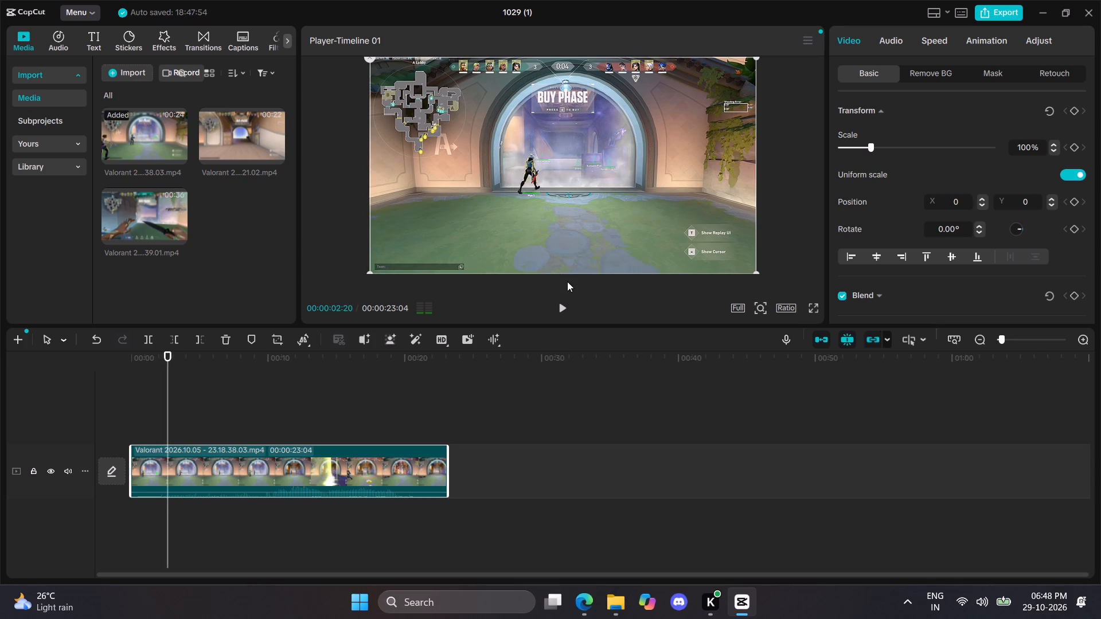
pyautogui.click(564, 307)
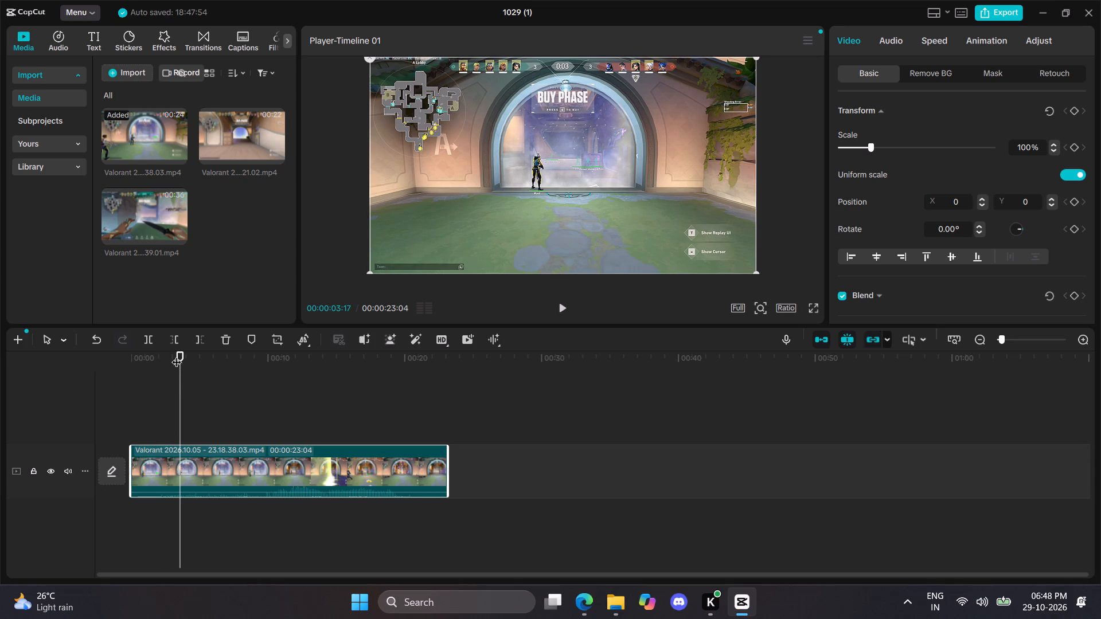
pyautogui.moveTo(182, 354); pyautogui.dragTo(177, 354)
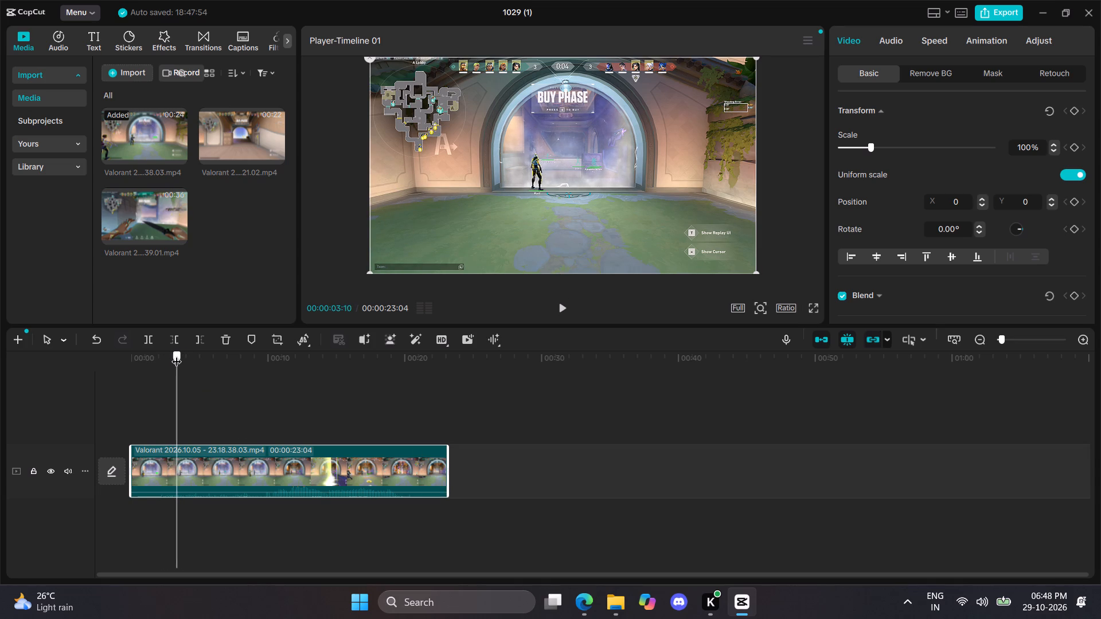
pyautogui.moveTo(177, 354); pyautogui.dragTo(189, 358)
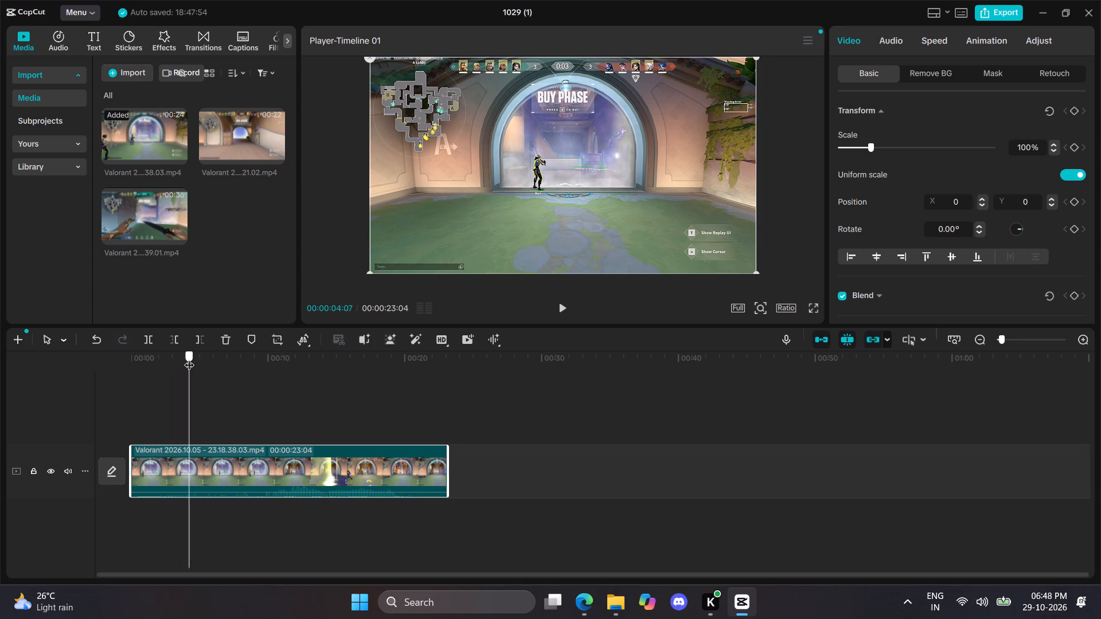
pyautogui.moveTo(189, 358); pyautogui.dragTo(232, 359)
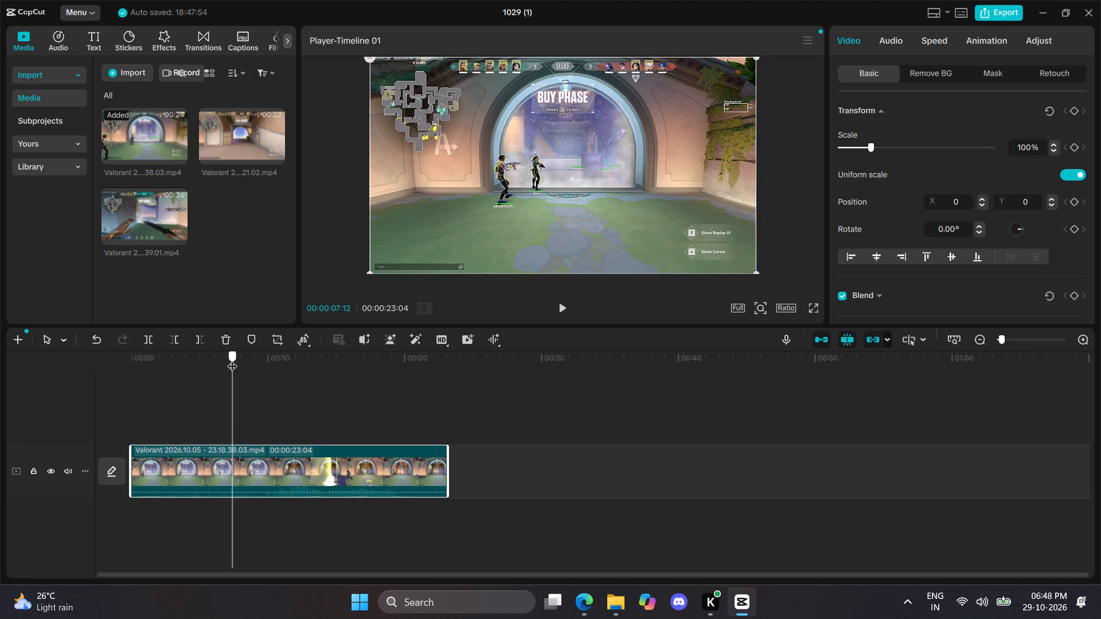
pyautogui.moveTo(232, 359); pyautogui.dragTo(244, 359)
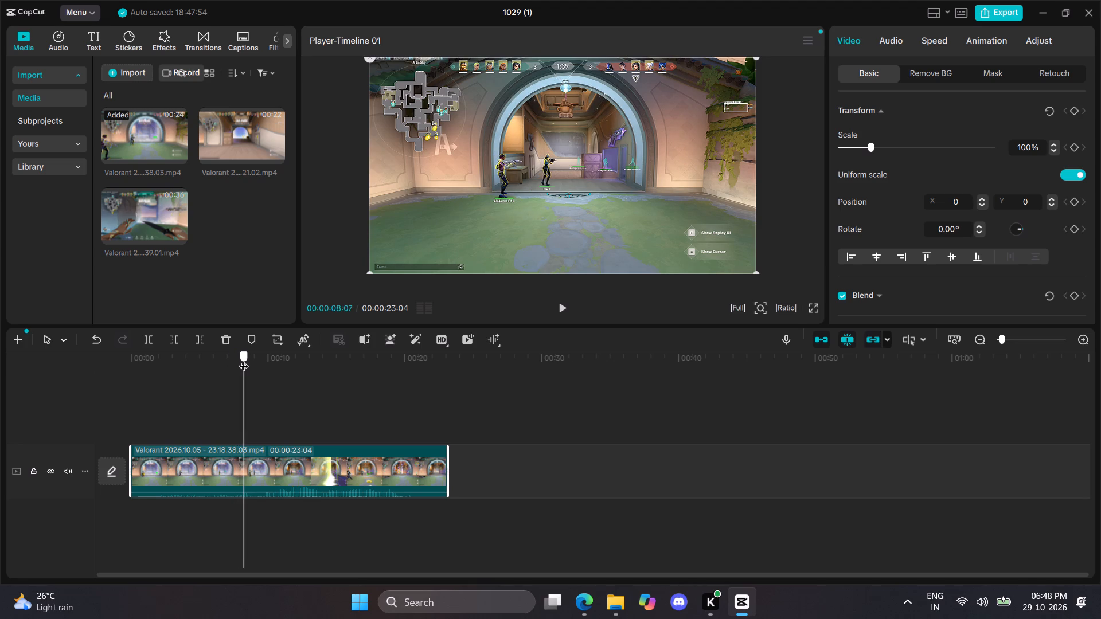
pyautogui.moveTo(244, 359); pyautogui.dragTo(242, 359)
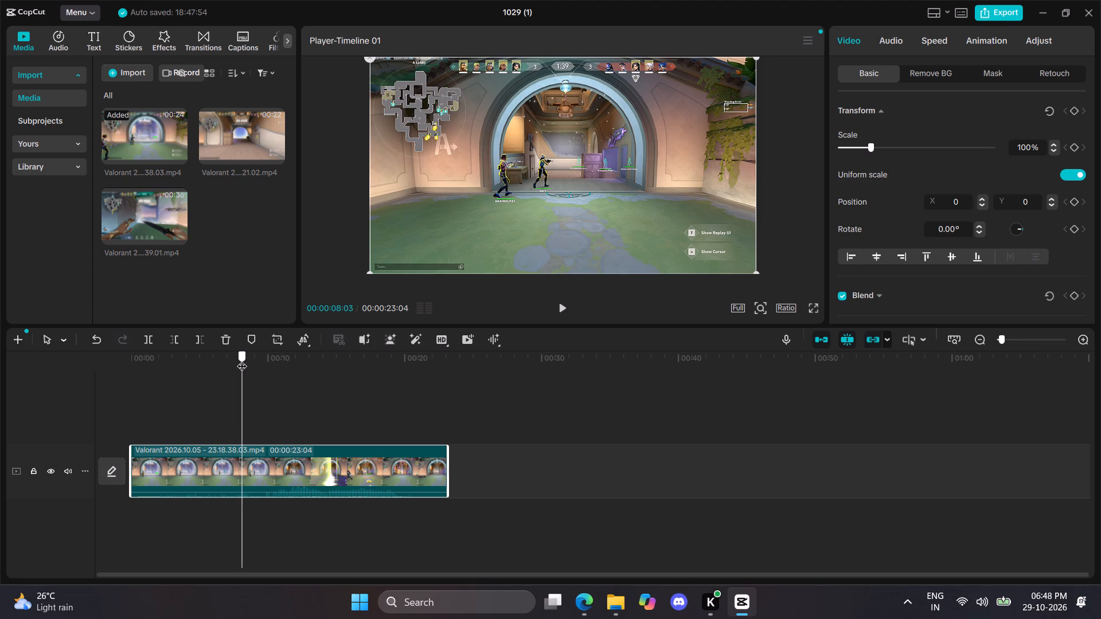
pyautogui.moveTo(242, 359); pyautogui.dragTo(243, 359)
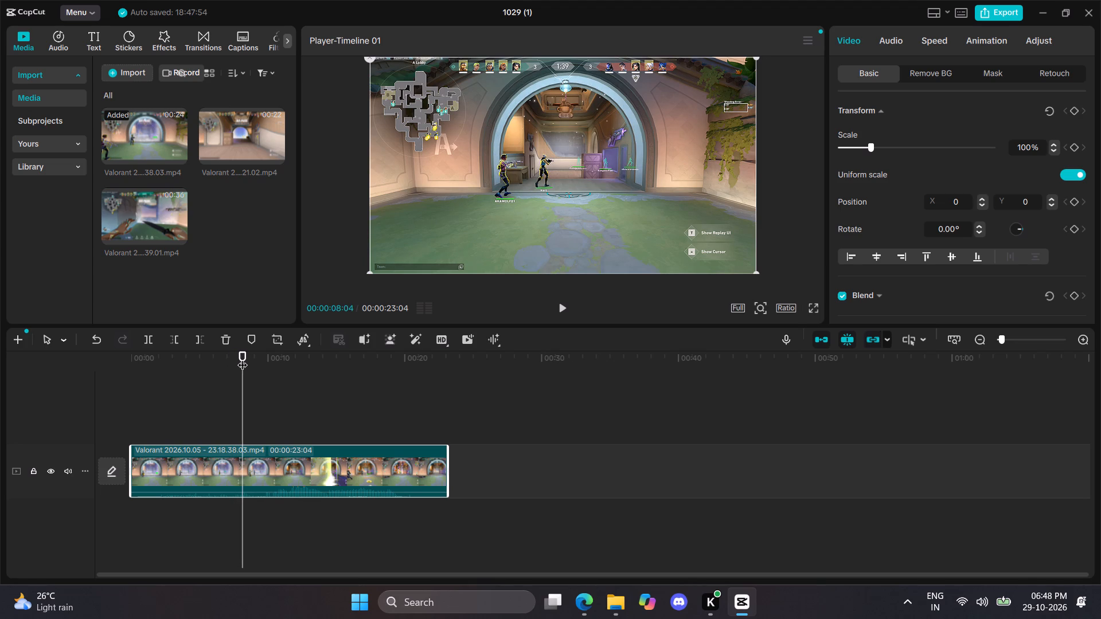
pyautogui.press('Right')
pyautogui.press('Right')
pyautogui.press('Right')
pyautogui.press('Right')
pyautogui.press('Right')
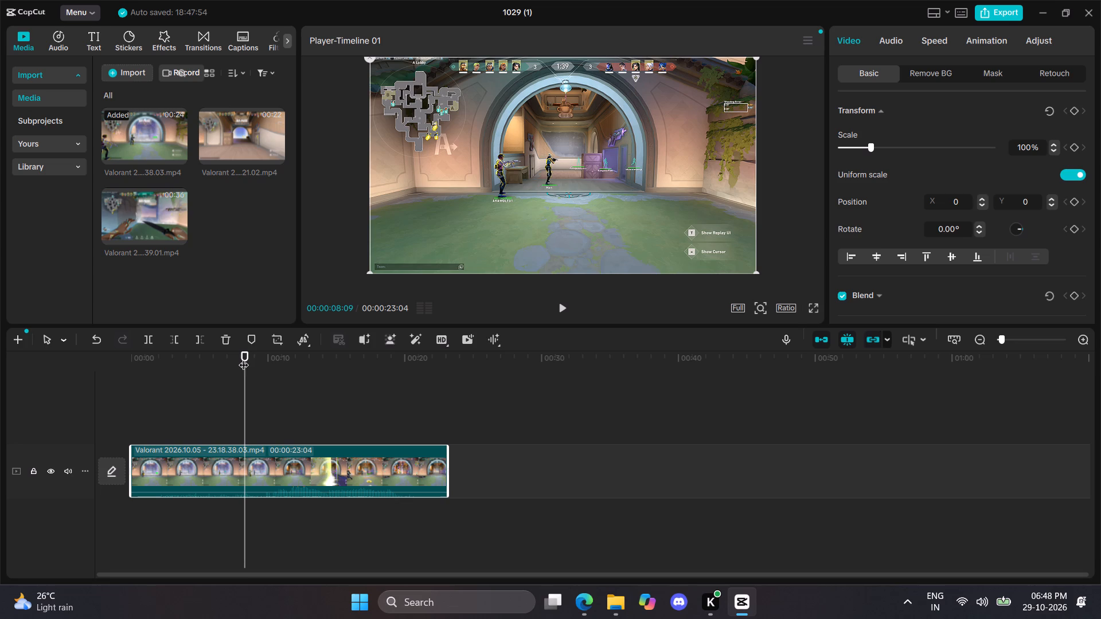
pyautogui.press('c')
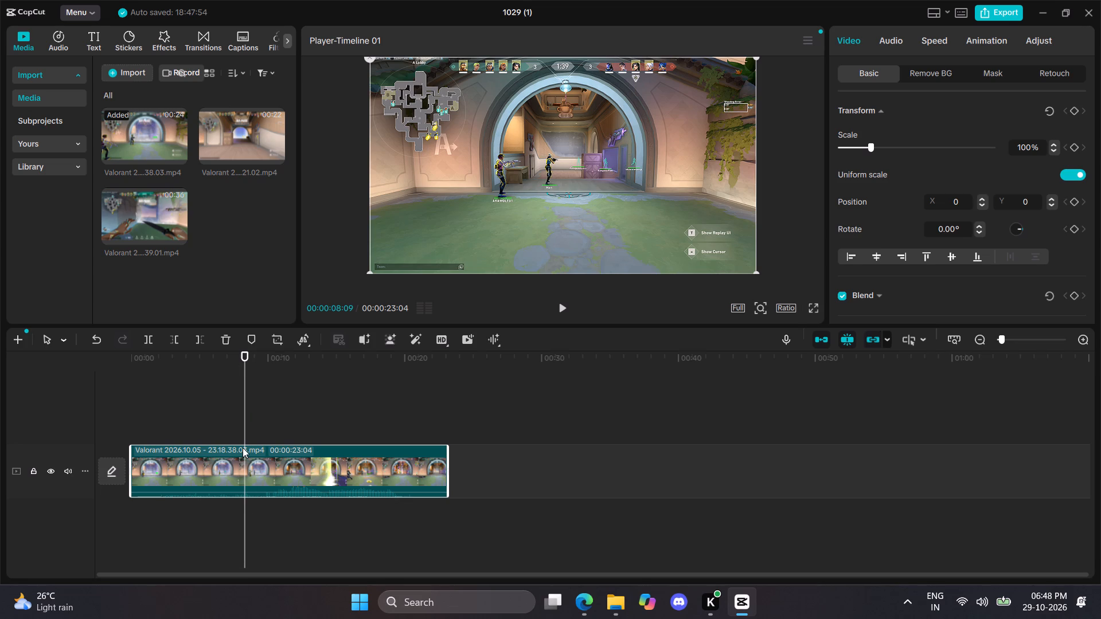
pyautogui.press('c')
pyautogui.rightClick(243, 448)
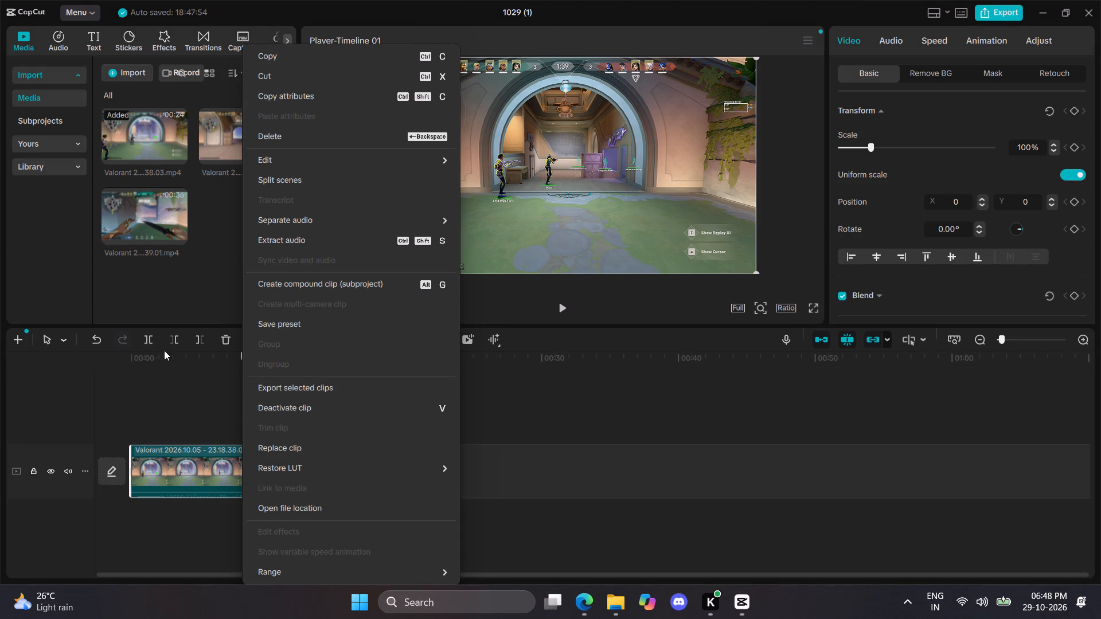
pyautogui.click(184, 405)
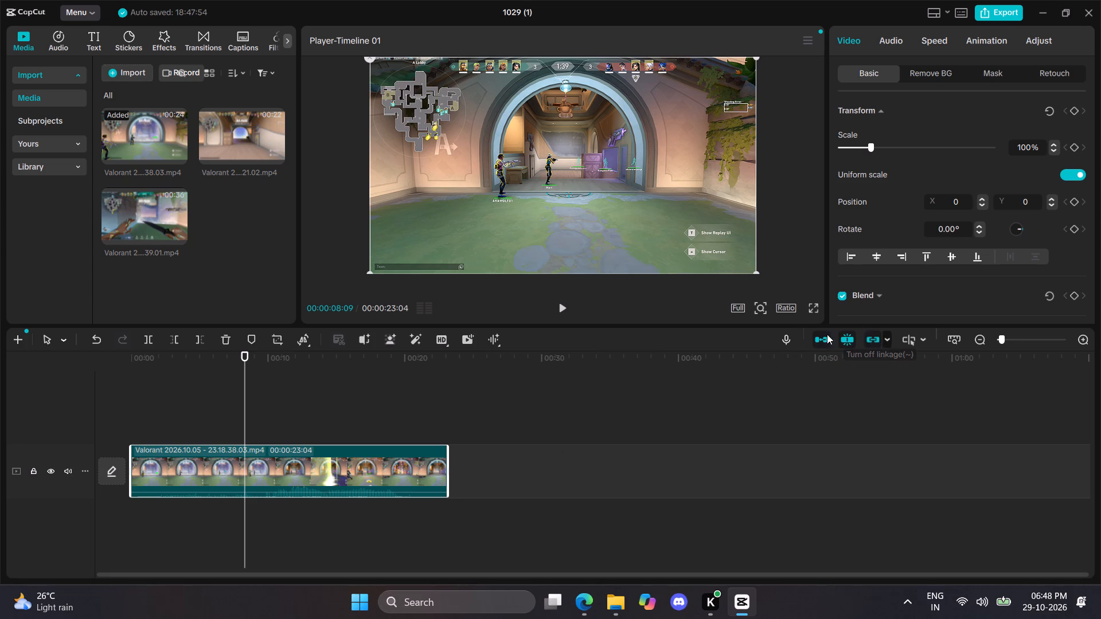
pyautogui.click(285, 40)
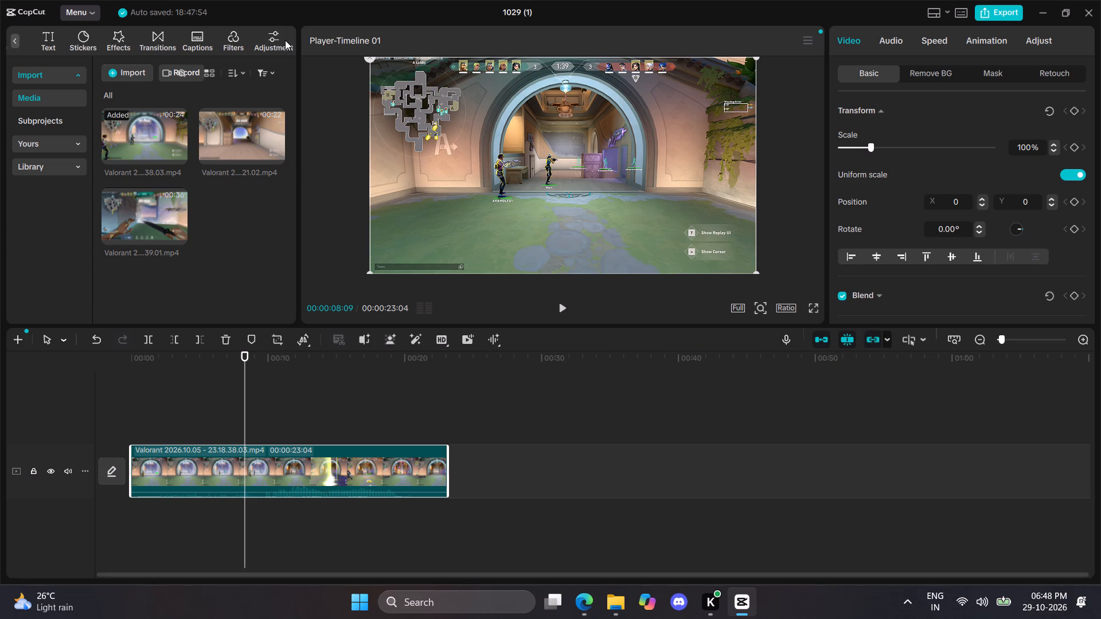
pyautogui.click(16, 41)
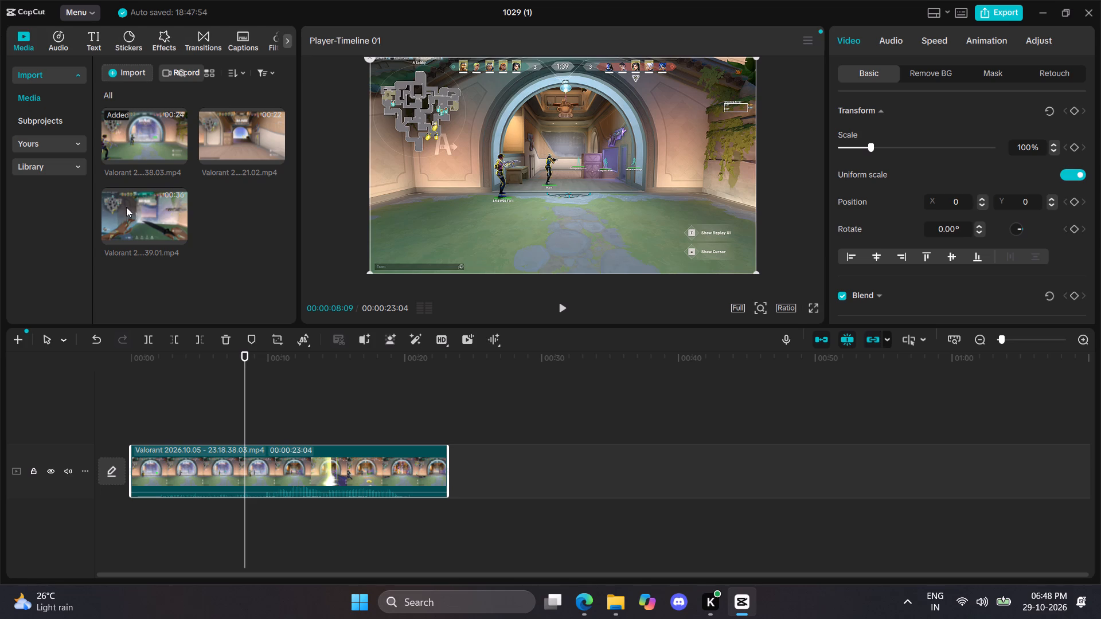
# Split the clip at the playhead and delete the buy-phase section before the cut.
pyautogui.click(153, 344)
pyautogui.click(183, 466)
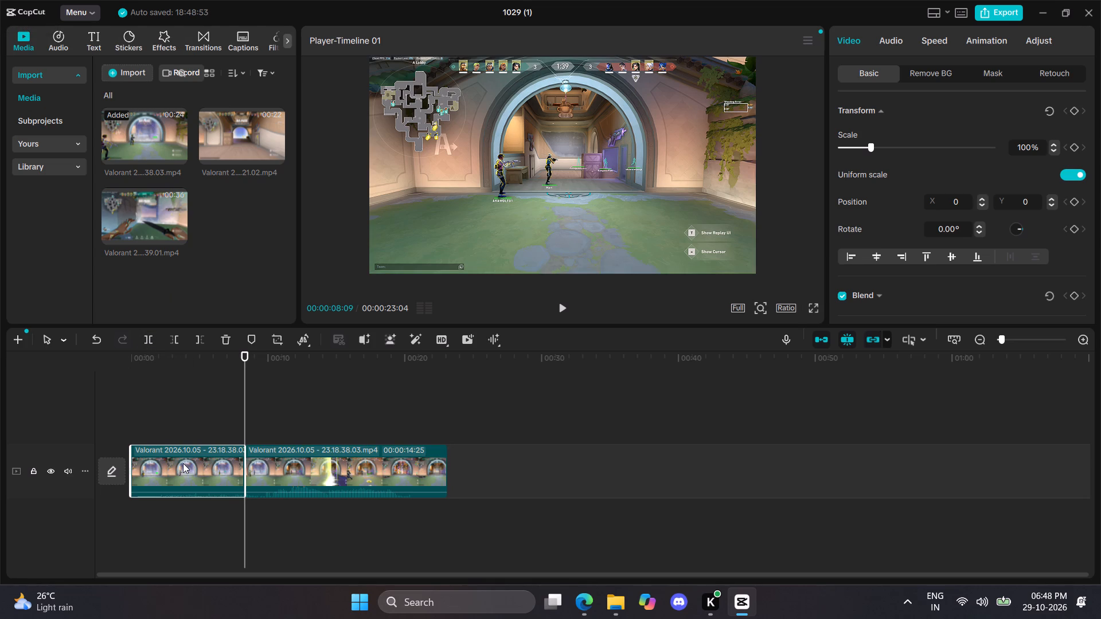
pyautogui.press('Delete')
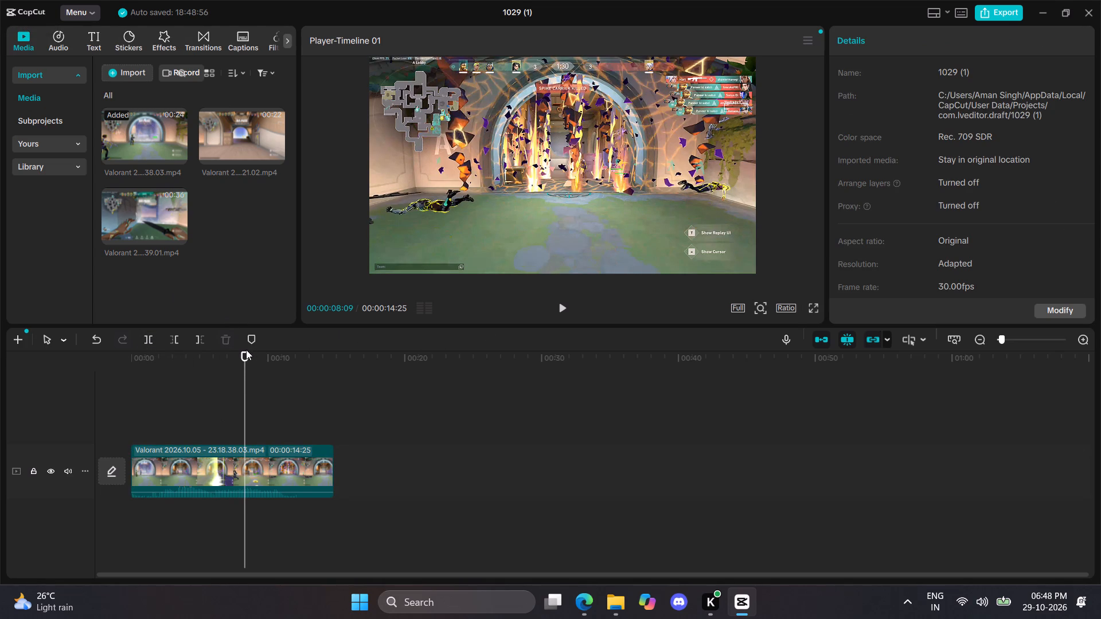
# Play the trimmed clip from its start and split it at 00:00:02:23.
pyautogui.moveTo(240, 361); pyautogui.dragTo(97, 353)
pyautogui.press('space')
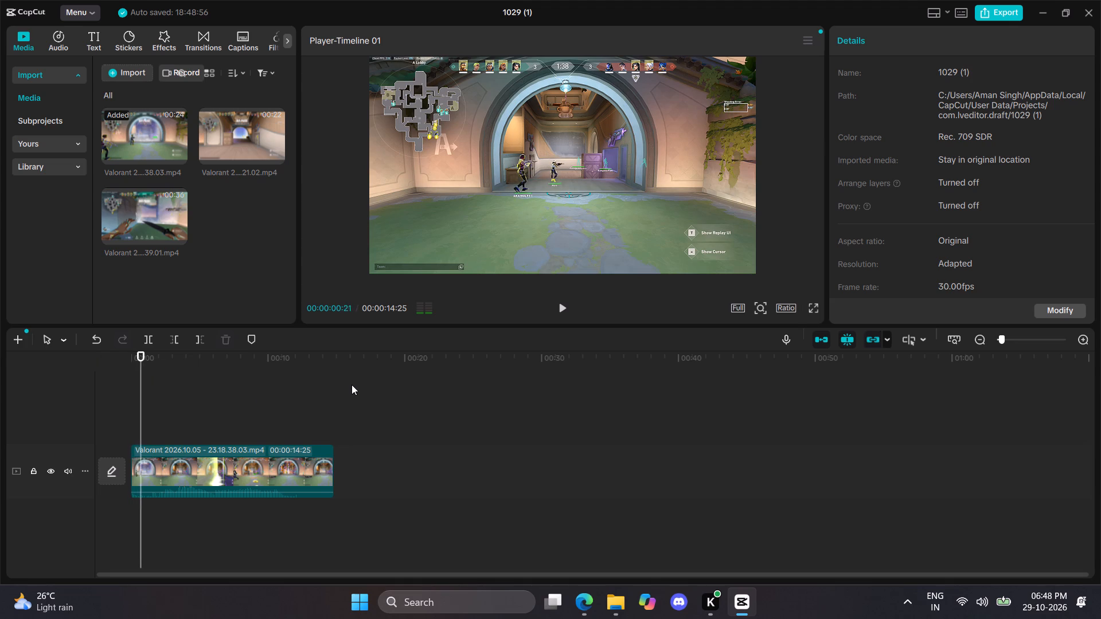
pyautogui.press('space')
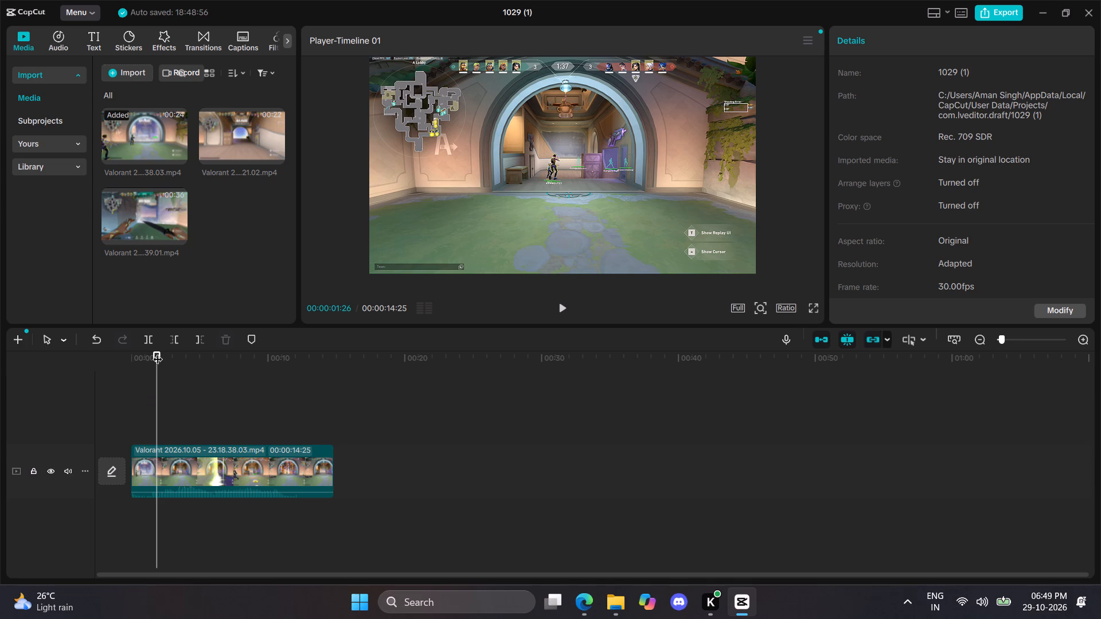
pyautogui.press('space')
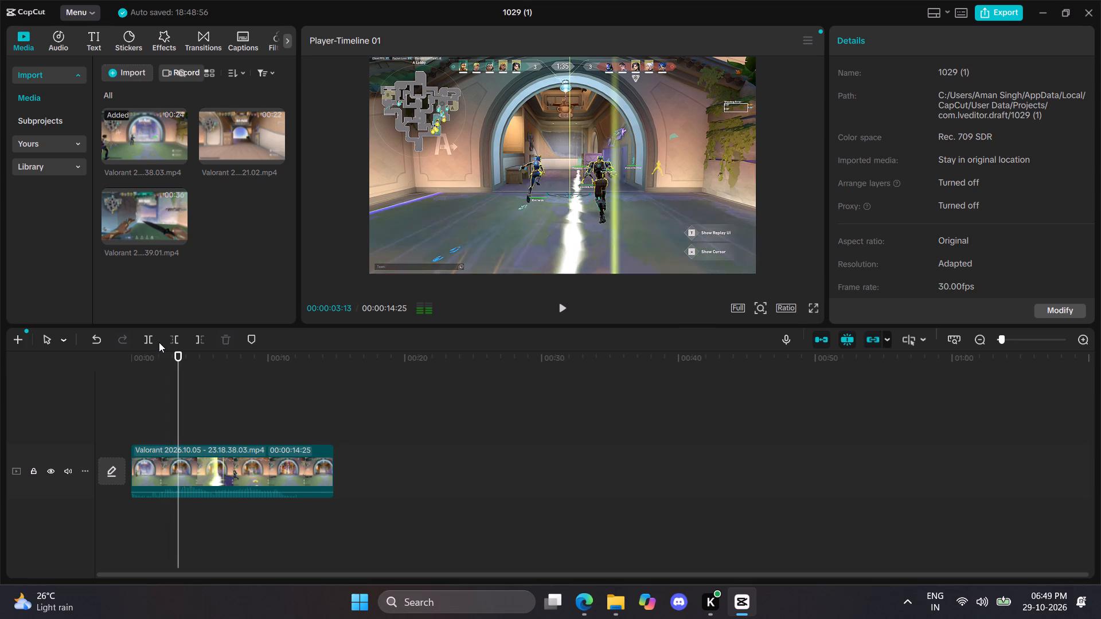
pyautogui.press('space')
pyautogui.click(177, 350)
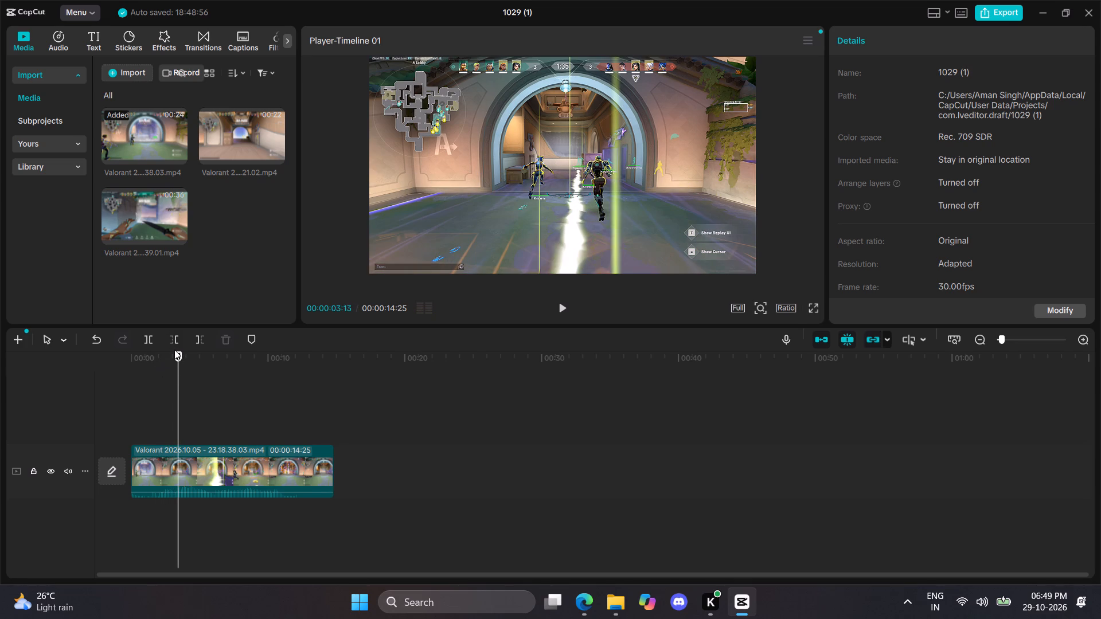
pyautogui.moveTo(178, 355); pyautogui.dragTo(169, 355)
pyautogui.press('x')
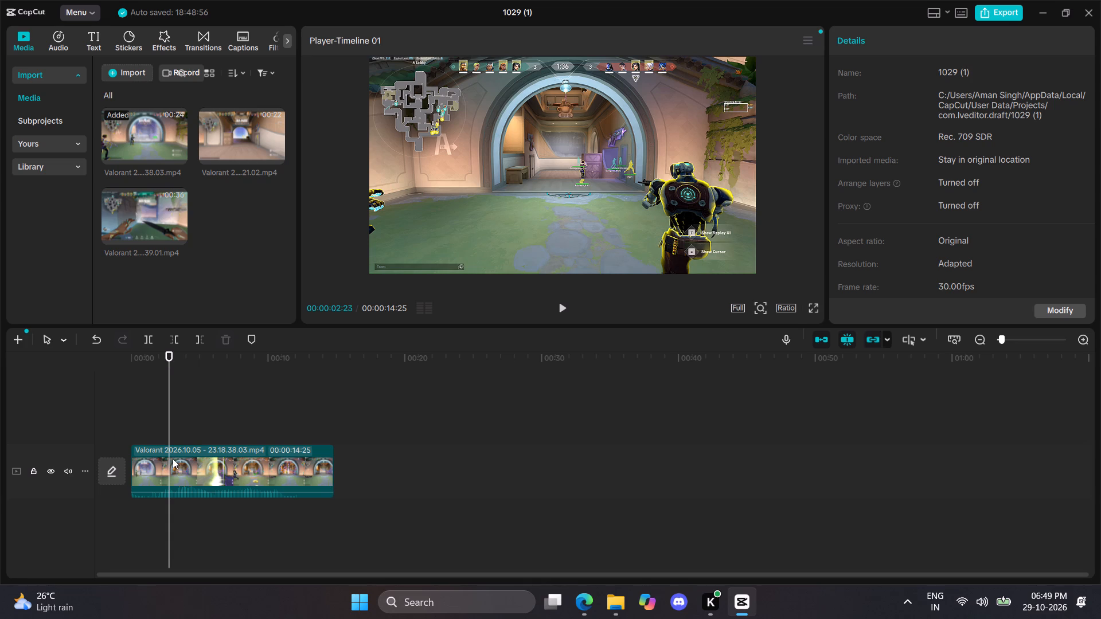
pyautogui.hotkey('ctrl', 'b')
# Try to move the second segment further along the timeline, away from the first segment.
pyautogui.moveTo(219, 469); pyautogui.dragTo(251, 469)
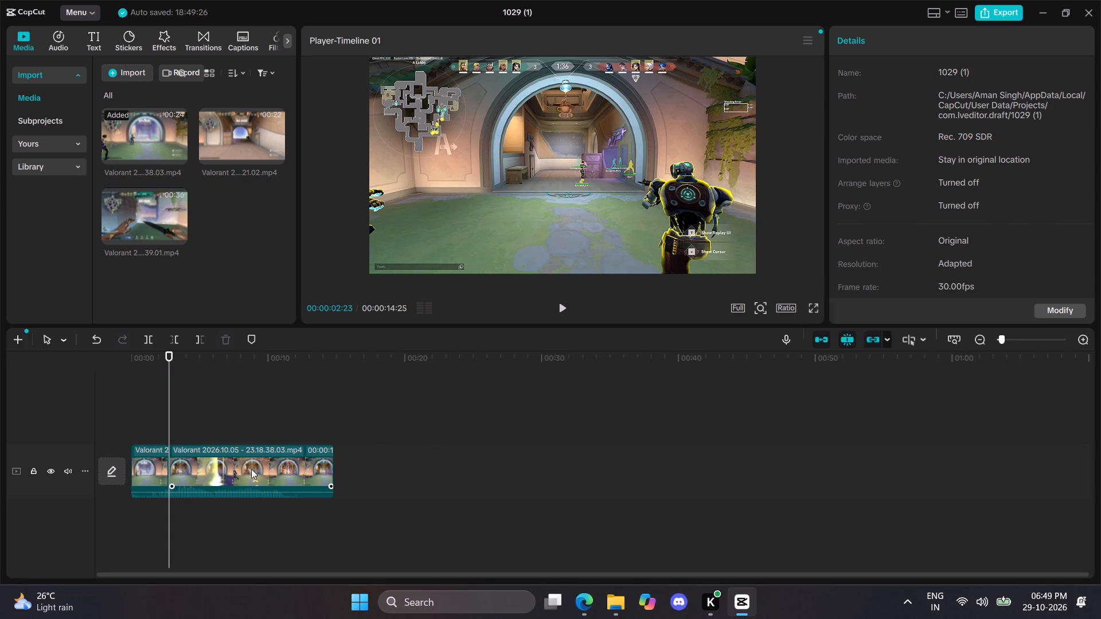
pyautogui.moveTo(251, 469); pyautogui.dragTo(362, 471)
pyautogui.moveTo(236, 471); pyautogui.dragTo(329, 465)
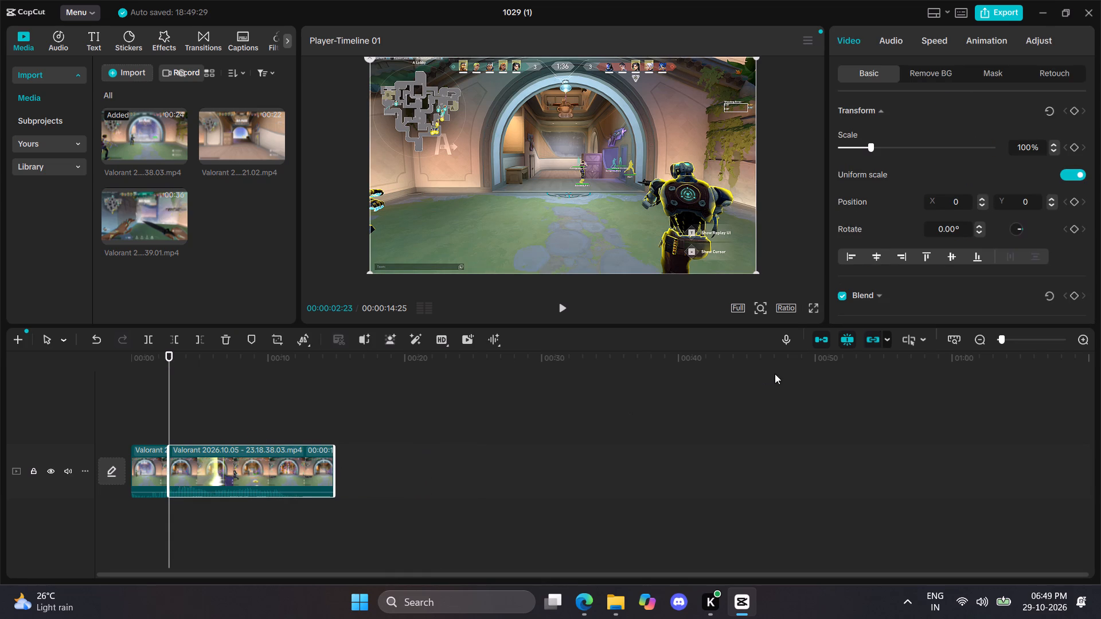
# Turn off auto snapping and the main track magnet, and move the second segment to start at about 14 seconds.
pyautogui.click(850, 340)
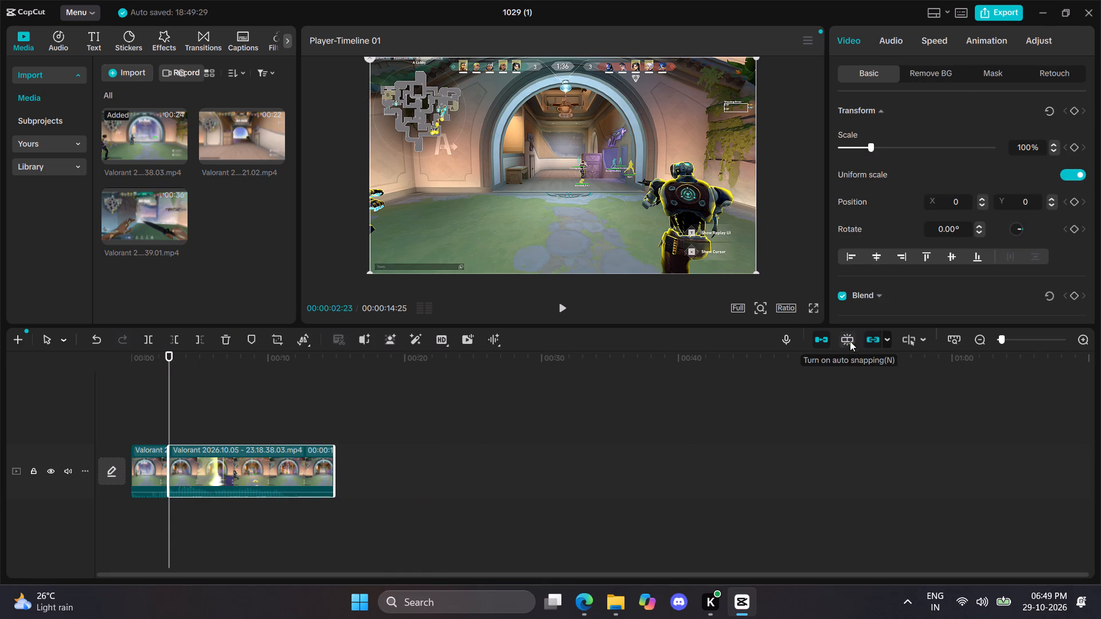
pyautogui.moveTo(254, 470); pyautogui.dragTo(354, 470)
pyautogui.click(818, 343)
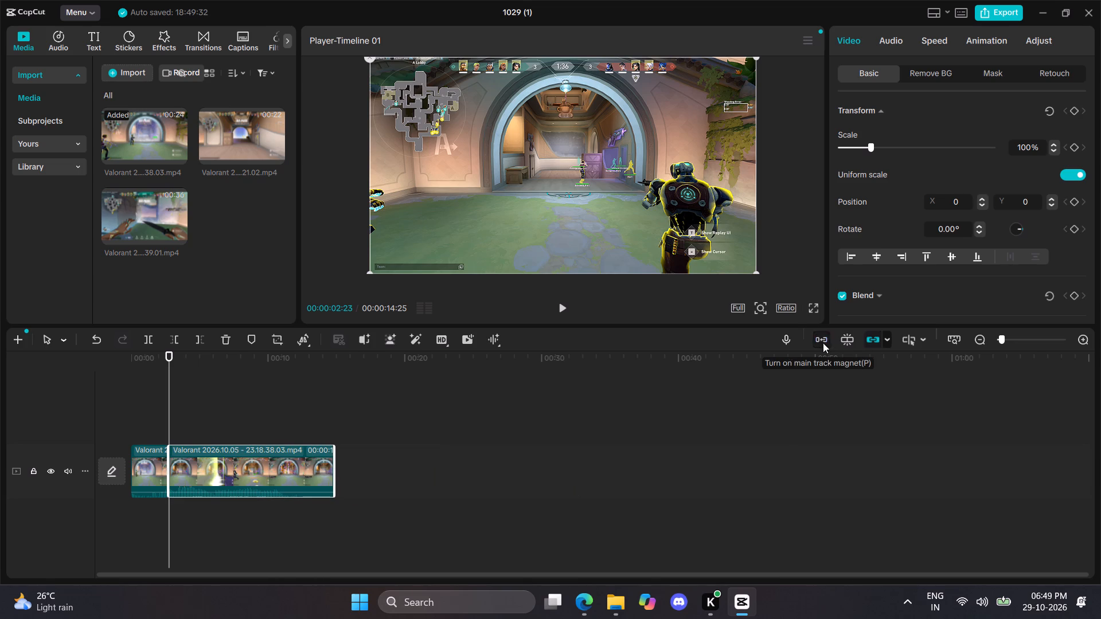
pyautogui.moveTo(255, 464); pyautogui.dragTo(410, 464)
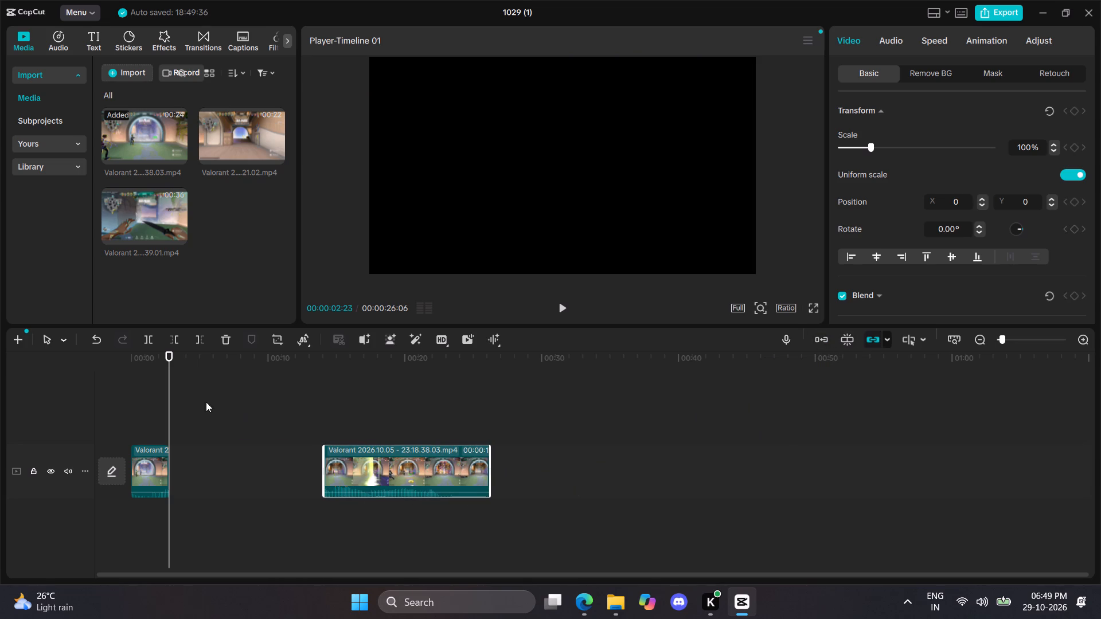
# Play and scrub through the short first segment to review it, returning the playhead to 00:00:00:00.
pyautogui.moveTo(169, 359); pyautogui.dragTo(118, 359)
pyautogui.press('space')
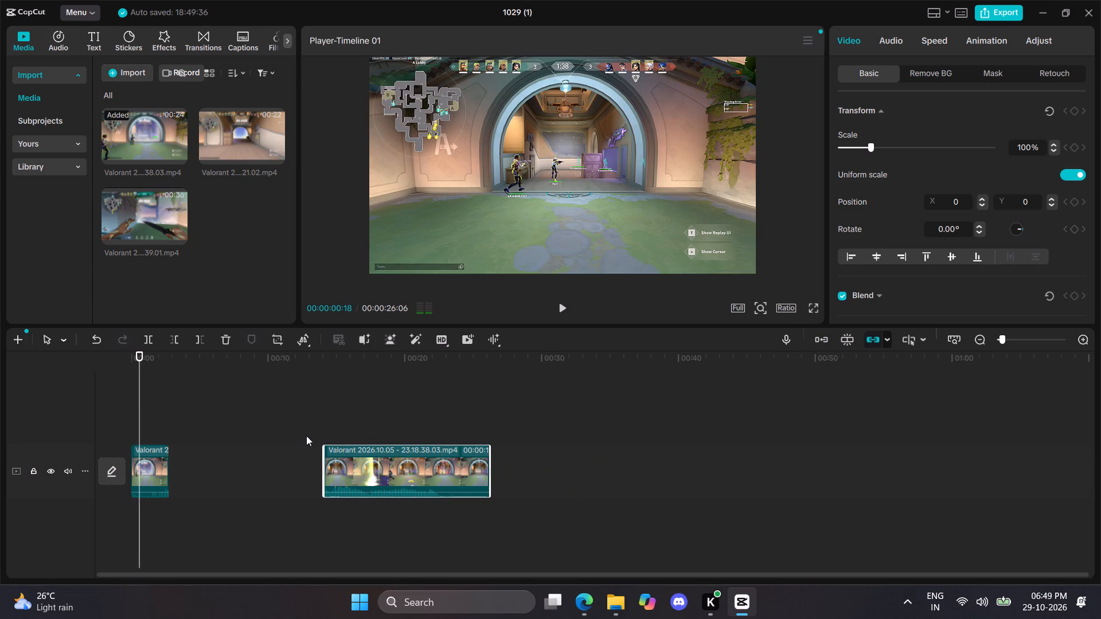
pyautogui.press('space')
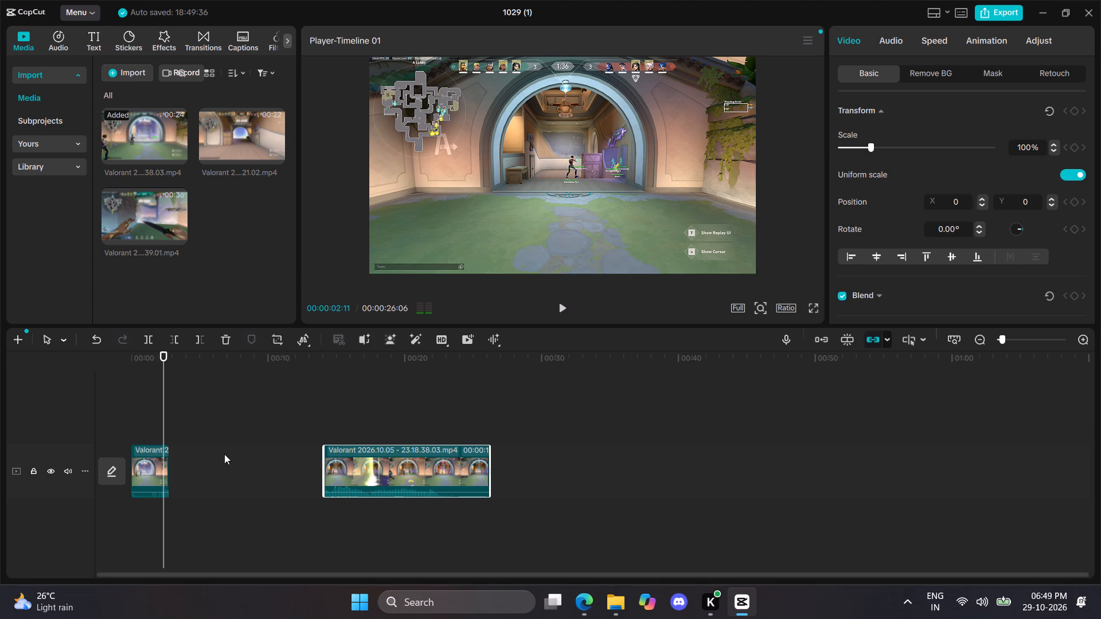
pyautogui.moveTo(162, 351); pyautogui.dragTo(126, 349)
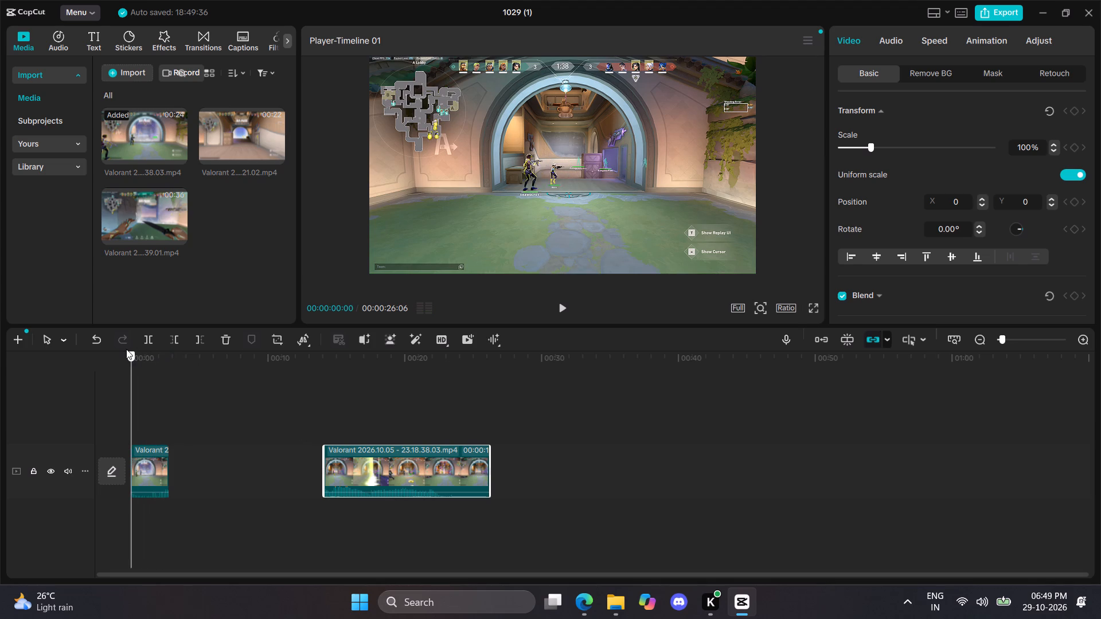
pyautogui.moveTo(126, 349); pyautogui.dragTo(169, 347)
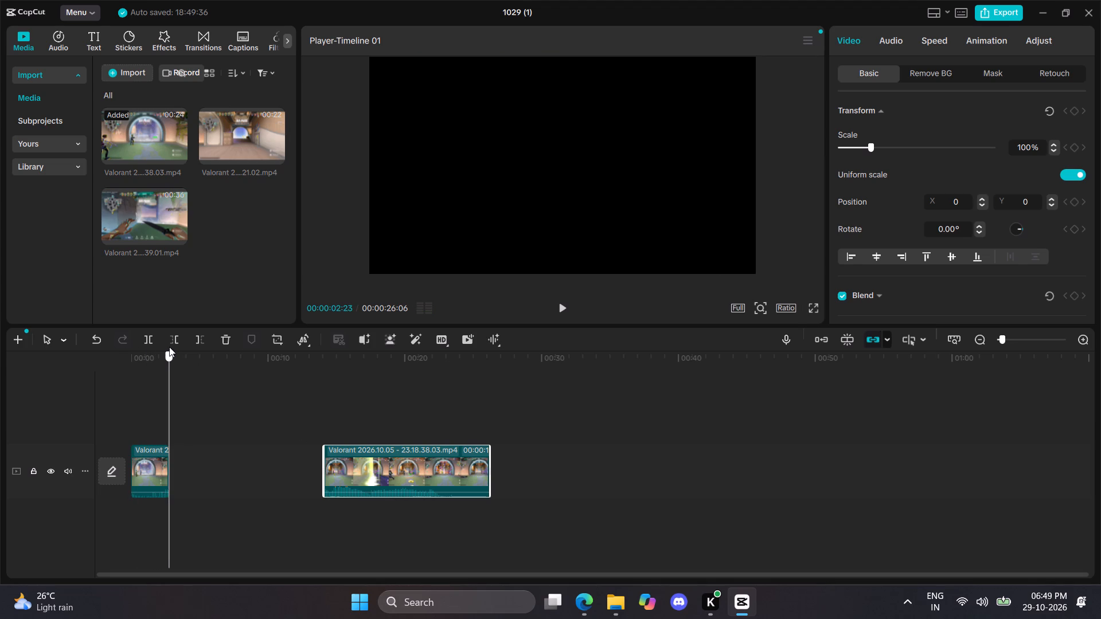
pyautogui.moveTo(169, 347); pyautogui.dragTo(107, 338)
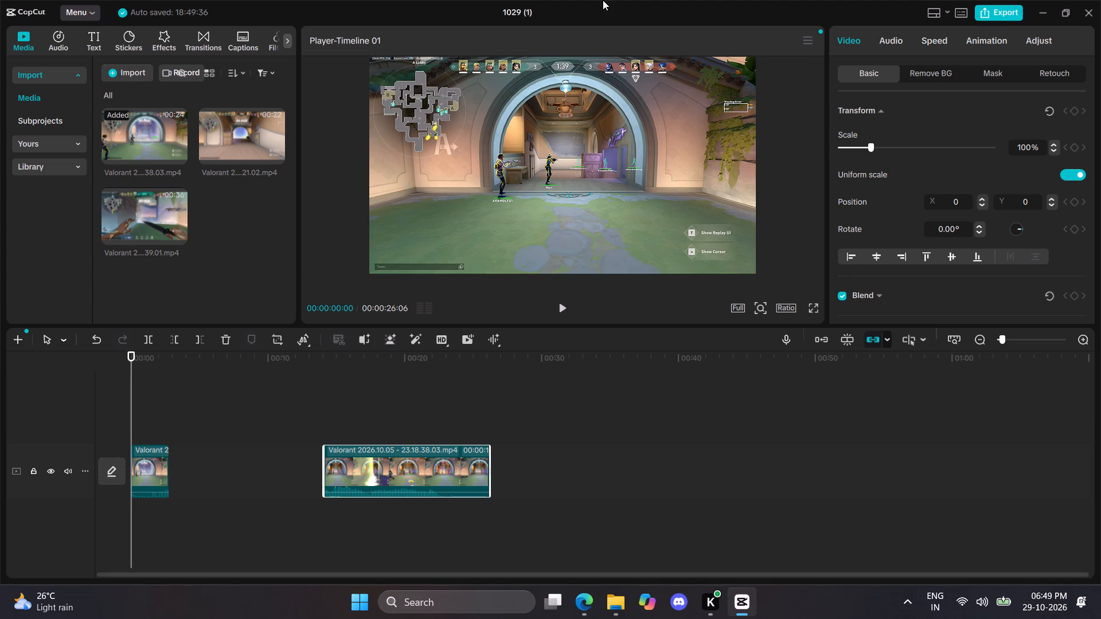
# Browse the video effects and transitions libraries, reloading the transitions list to look for something to apply.
pyautogui.click(178, 38)
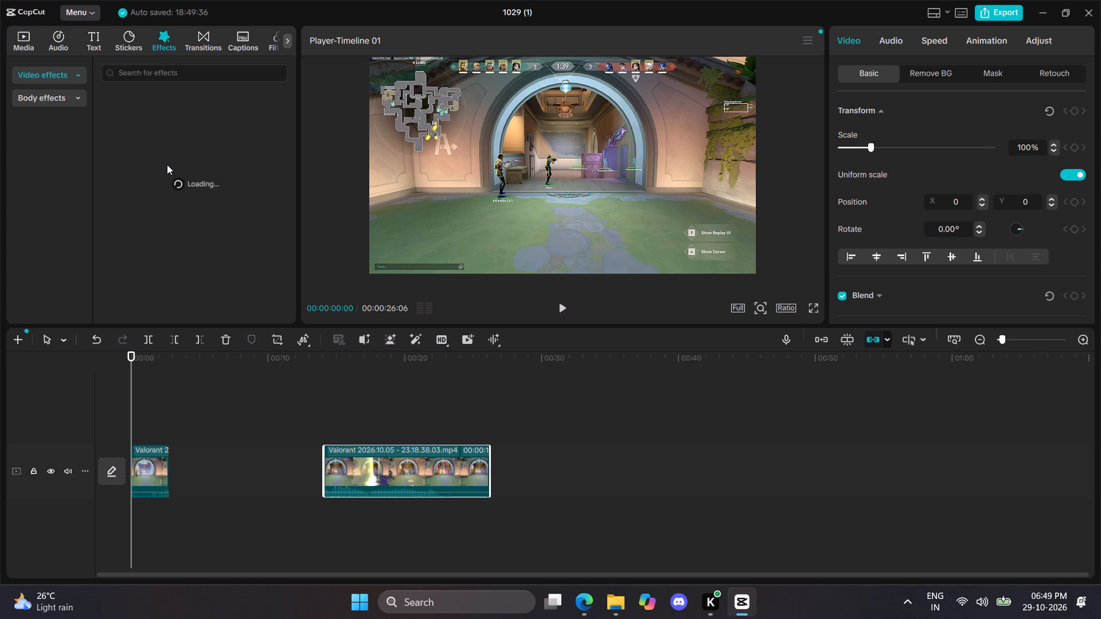
pyautogui.click(245, 183)
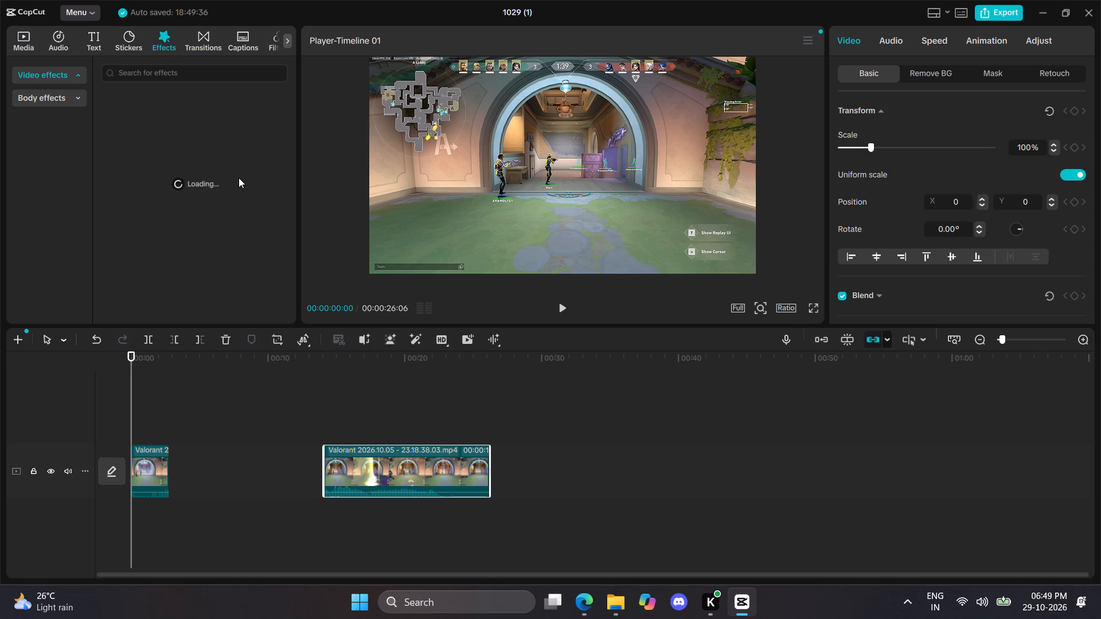
pyautogui.click(239, 178)
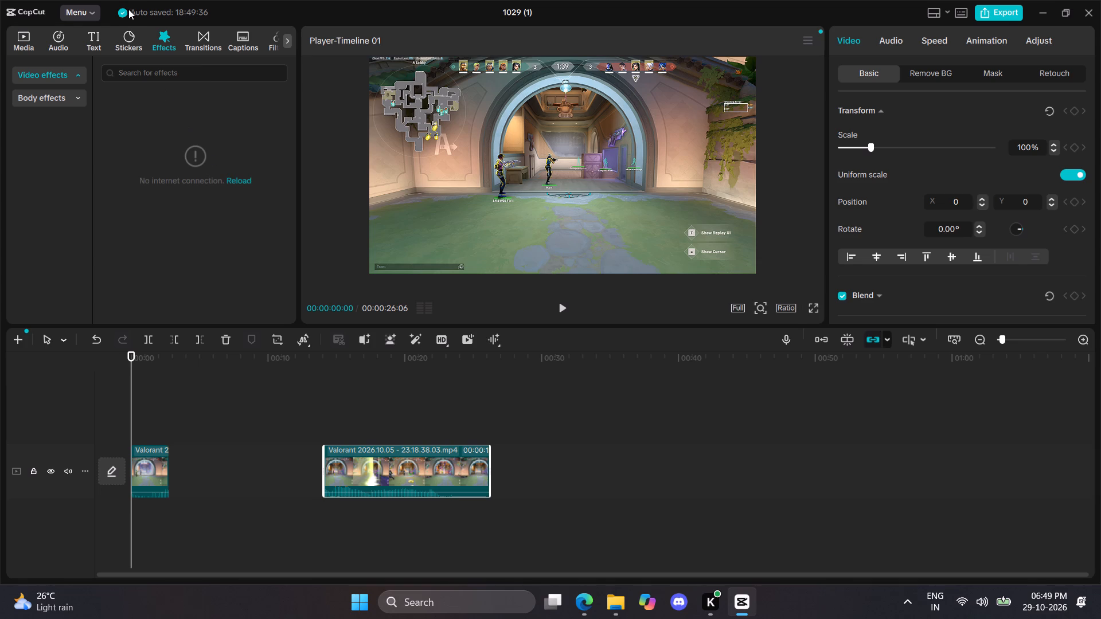
pyautogui.click(80, 18)
pyautogui.click(84, 17)
pyautogui.doubleClick(161, 37)
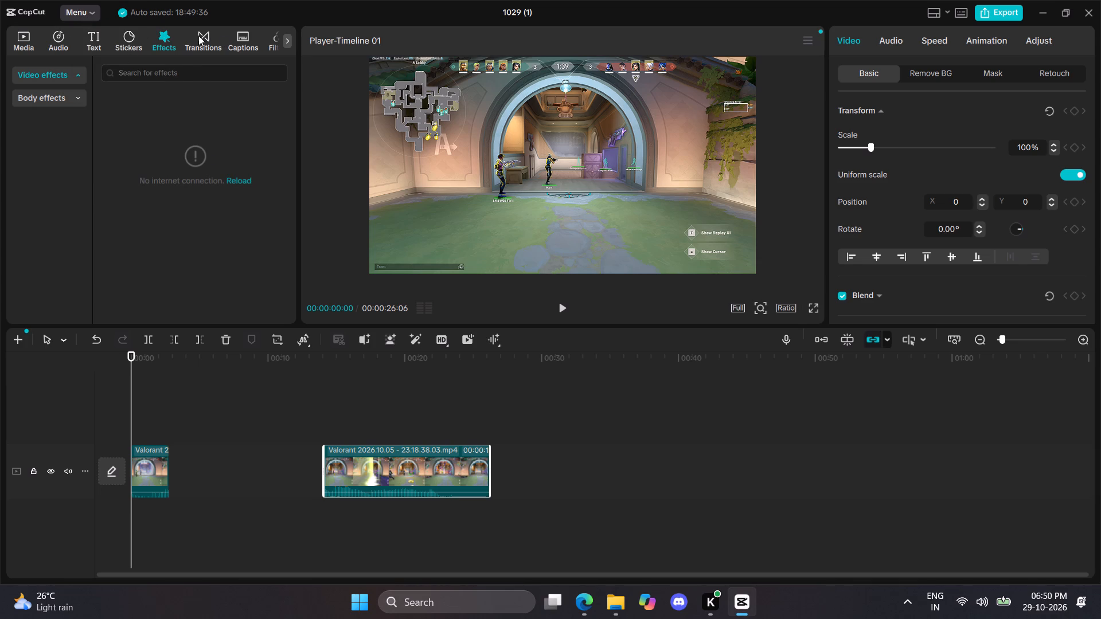
pyautogui.click(198, 36)
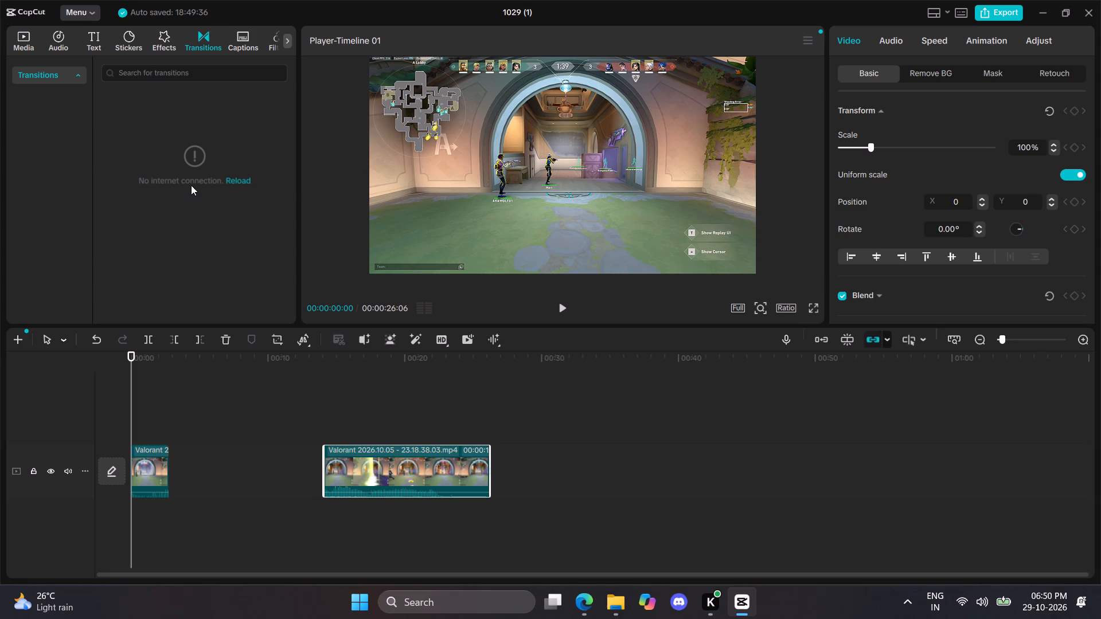
pyautogui.doubleClick(190, 182)
pyautogui.doubleClick(231, 178)
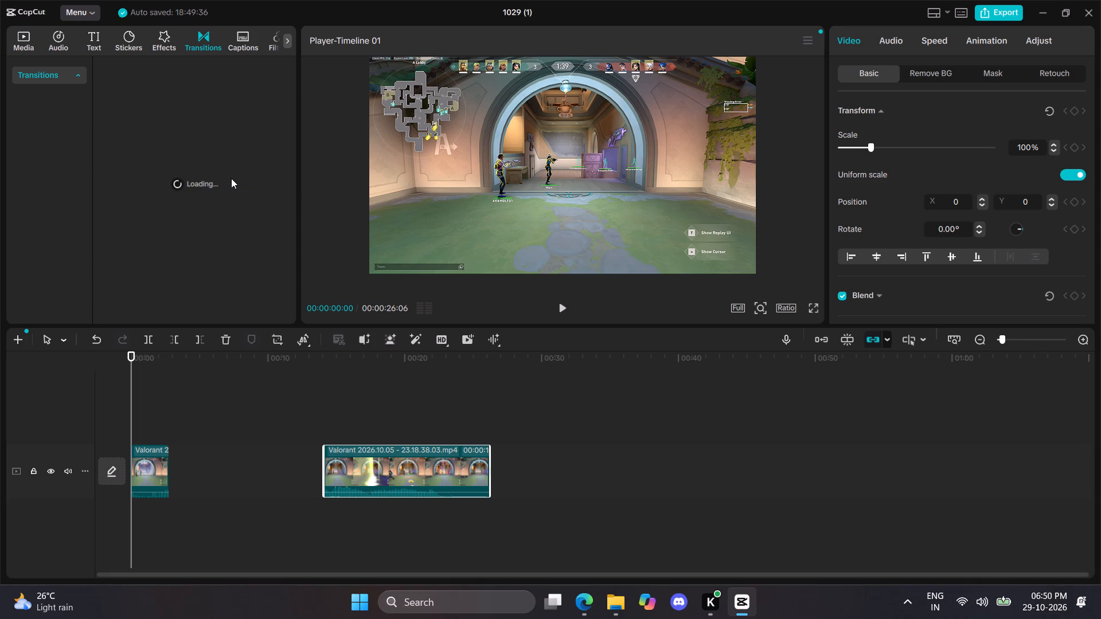
# Look through the filters, adjustment and stickers libraries for something to add, and return to the imported media.
pyautogui.click(136, 42)
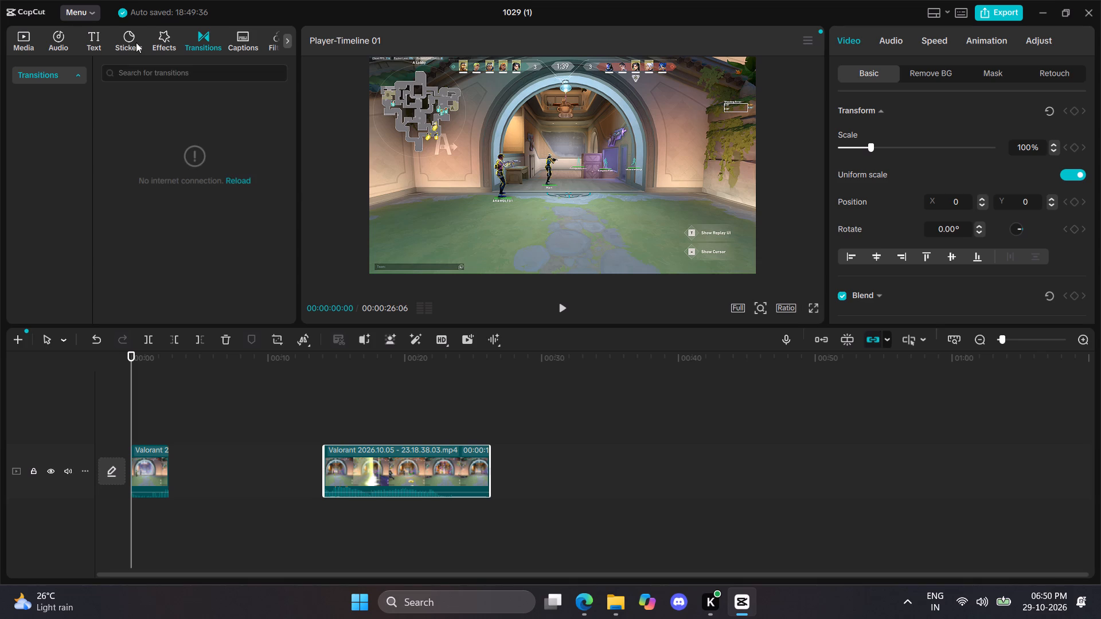
pyautogui.click(159, 42)
pyautogui.click(19, 36)
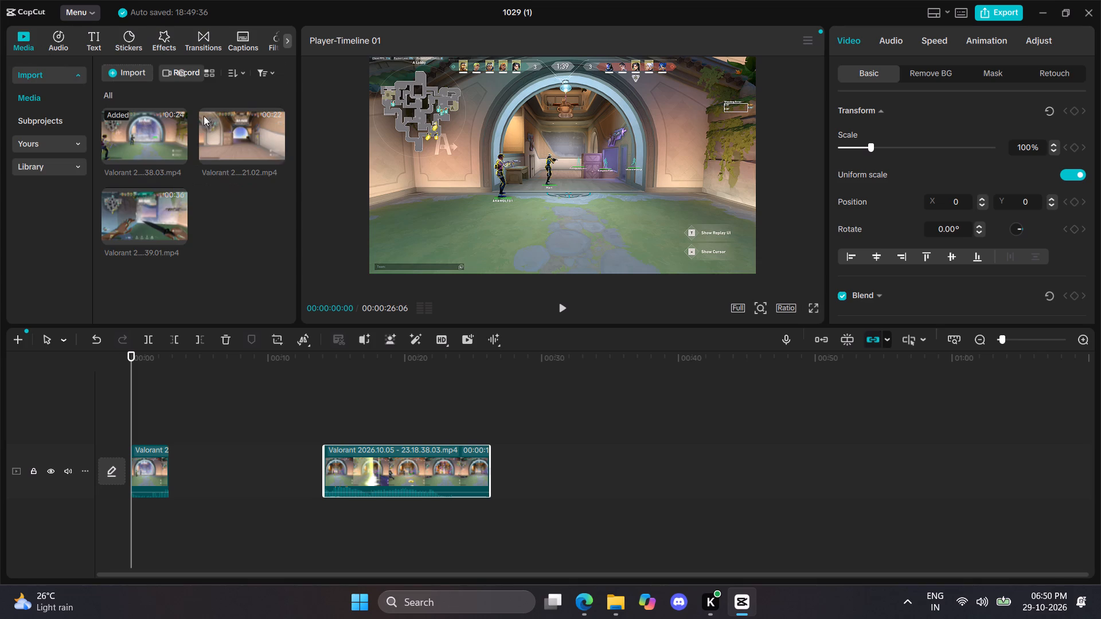
pyautogui.click(290, 44)
pyautogui.click(289, 44)
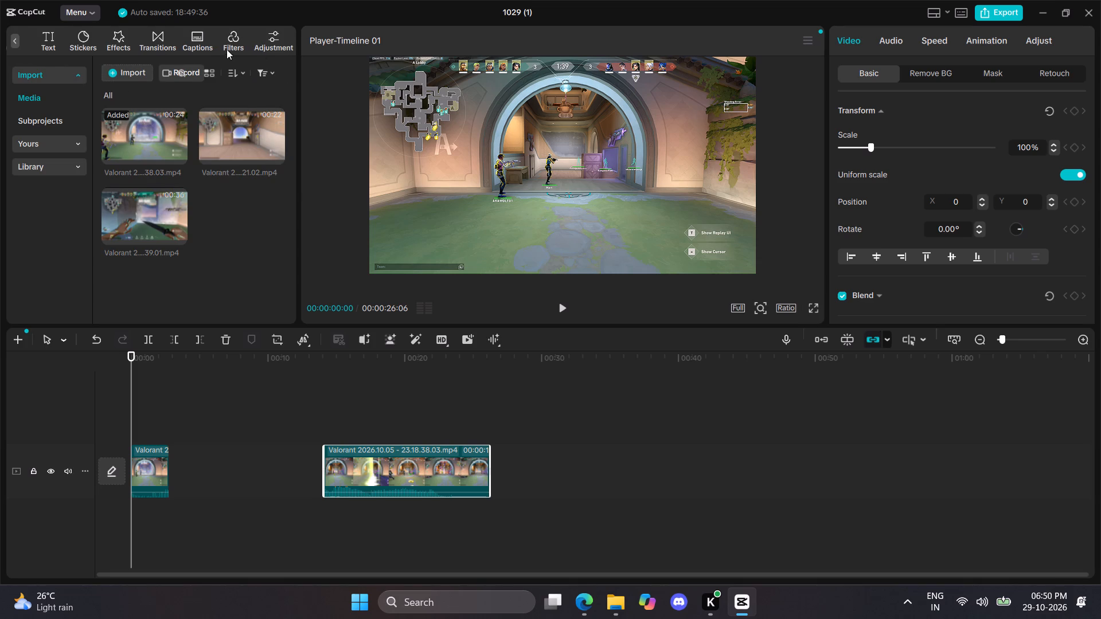
pyautogui.click(227, 46)
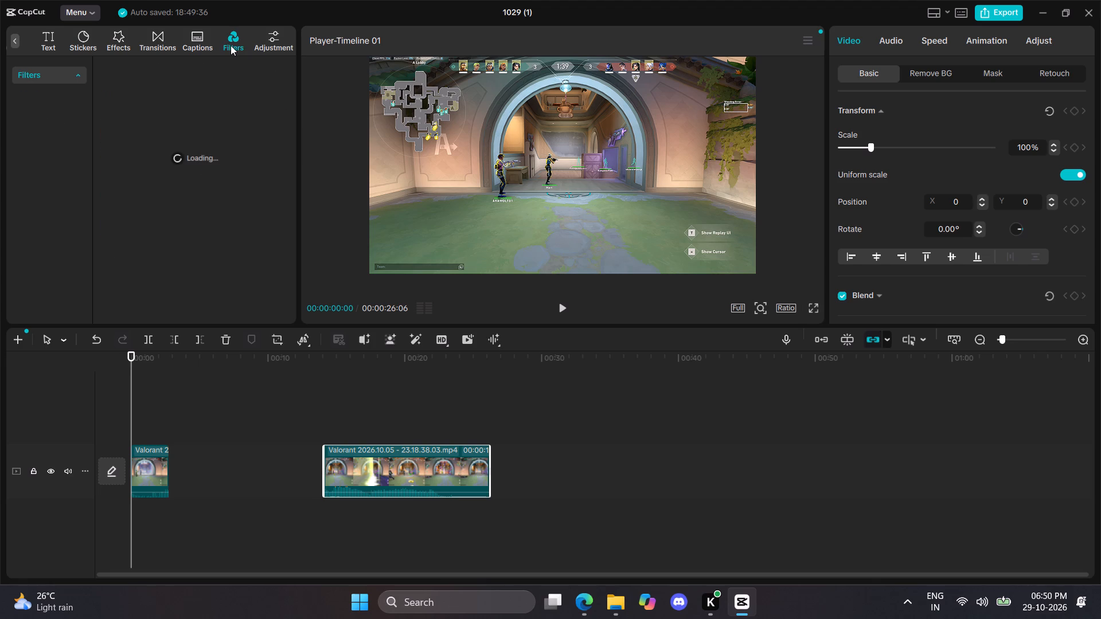
pyautogui.click(267, 42)
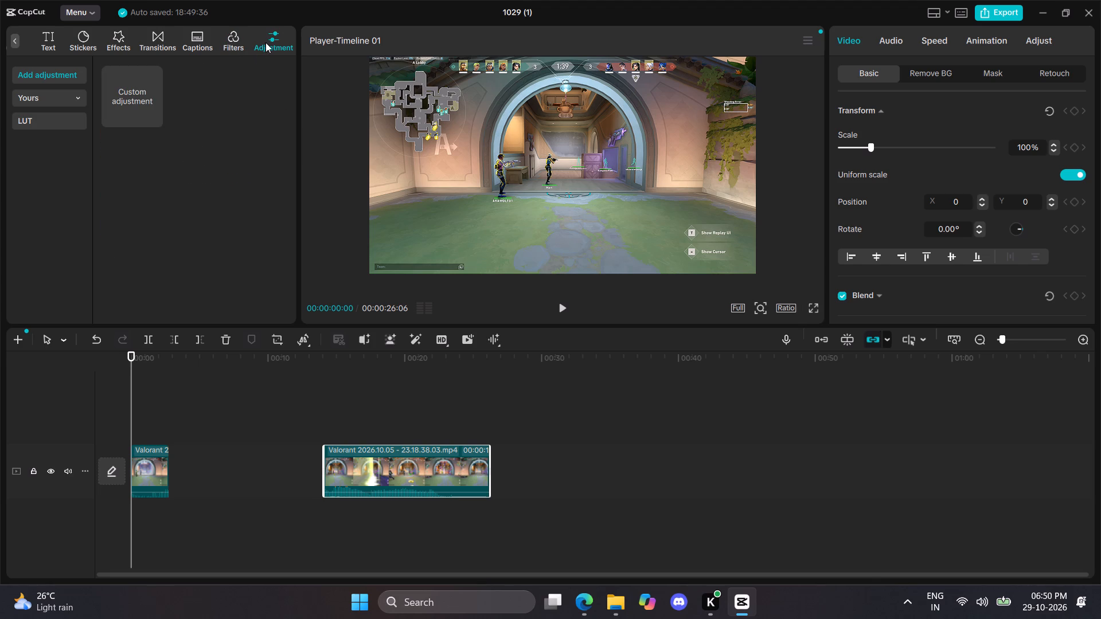
pyautogui.click(94, 44)
pyautogui.click(39, 32)
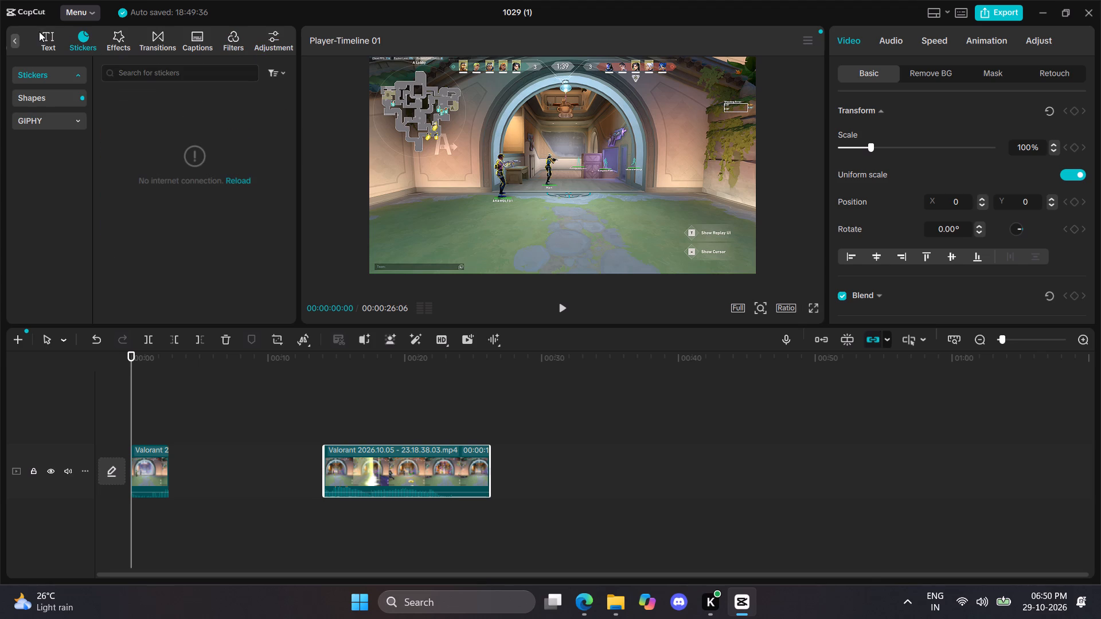
pyautogui.click(13, 42)
pyautogui.doubleClick(13, 42)
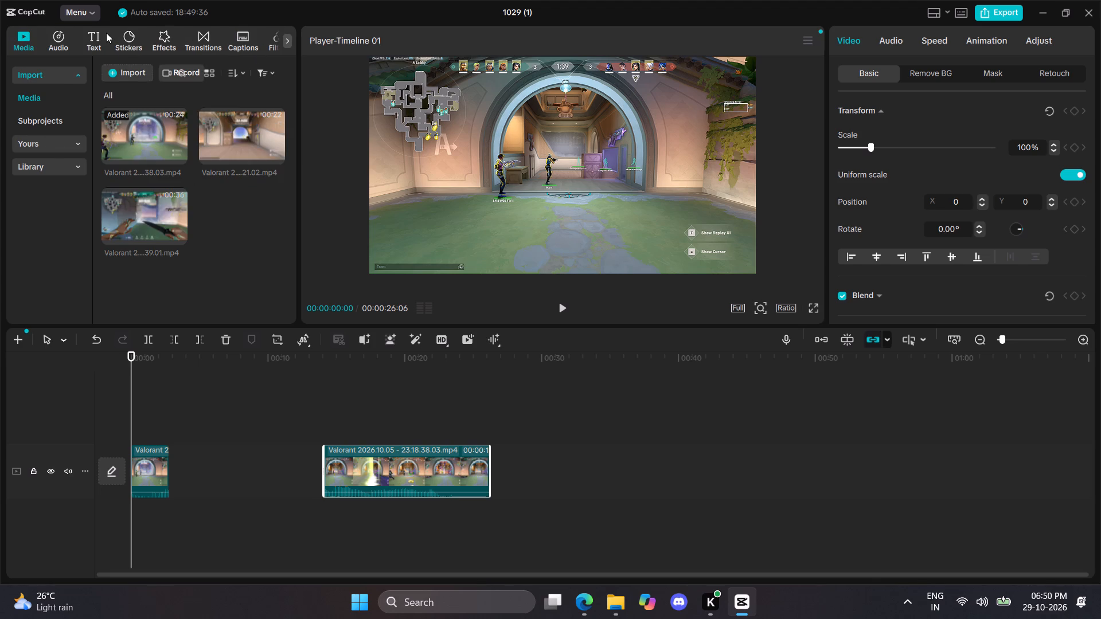
# Look through the text effects and text templates, reloading the template list.
pyautogui.click(106, 33)
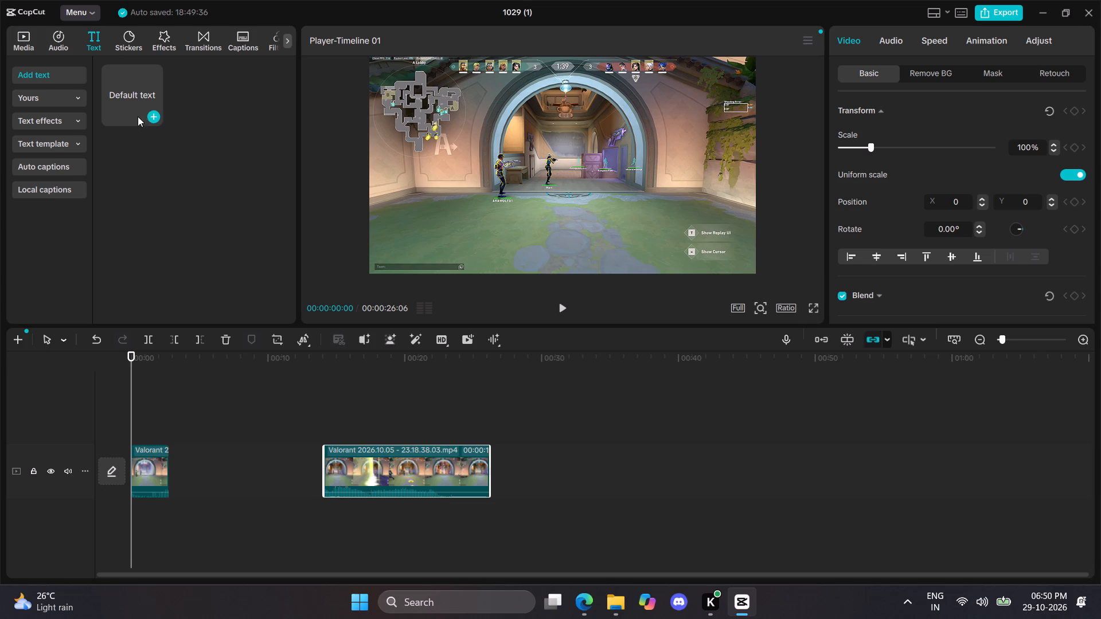
pyautogui.click(44, 120)
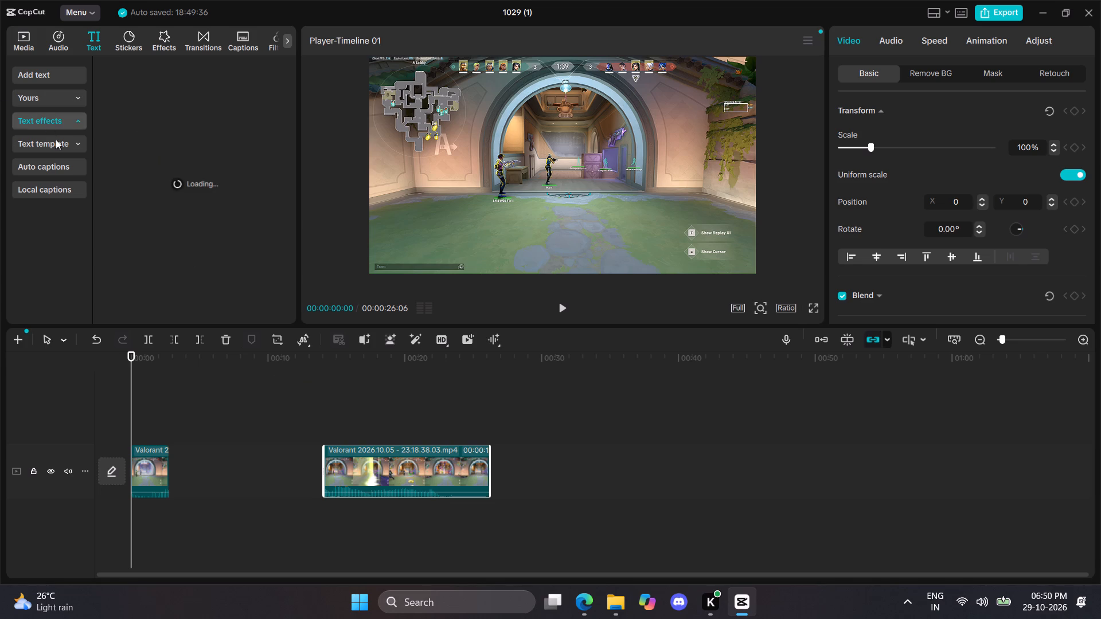
pyautogui.click(58, 144)
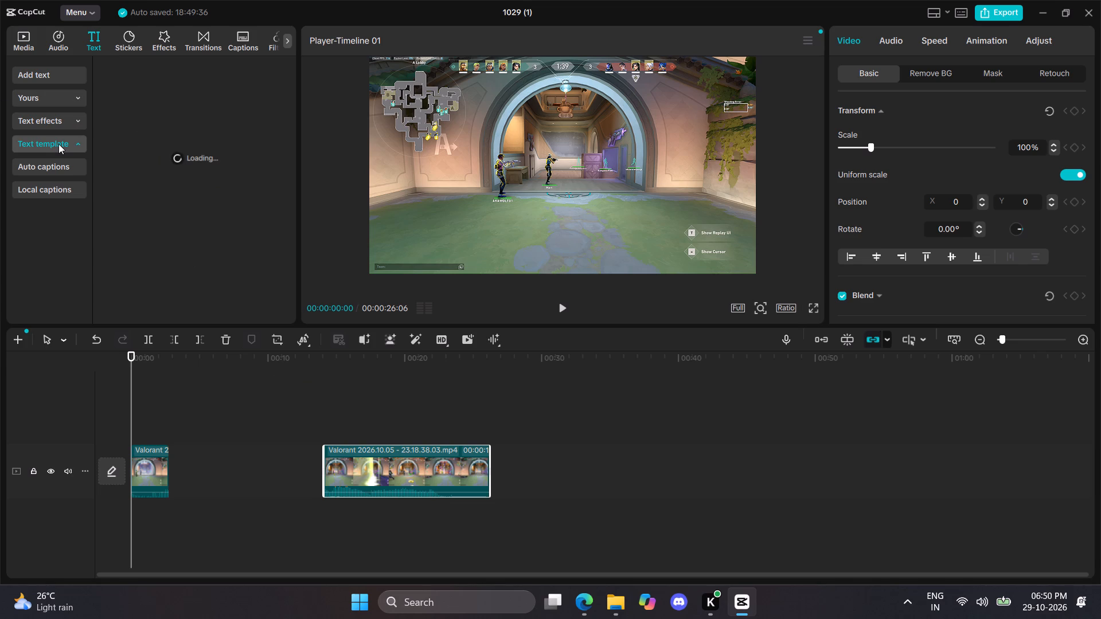
pyautogui.click(231, 176)
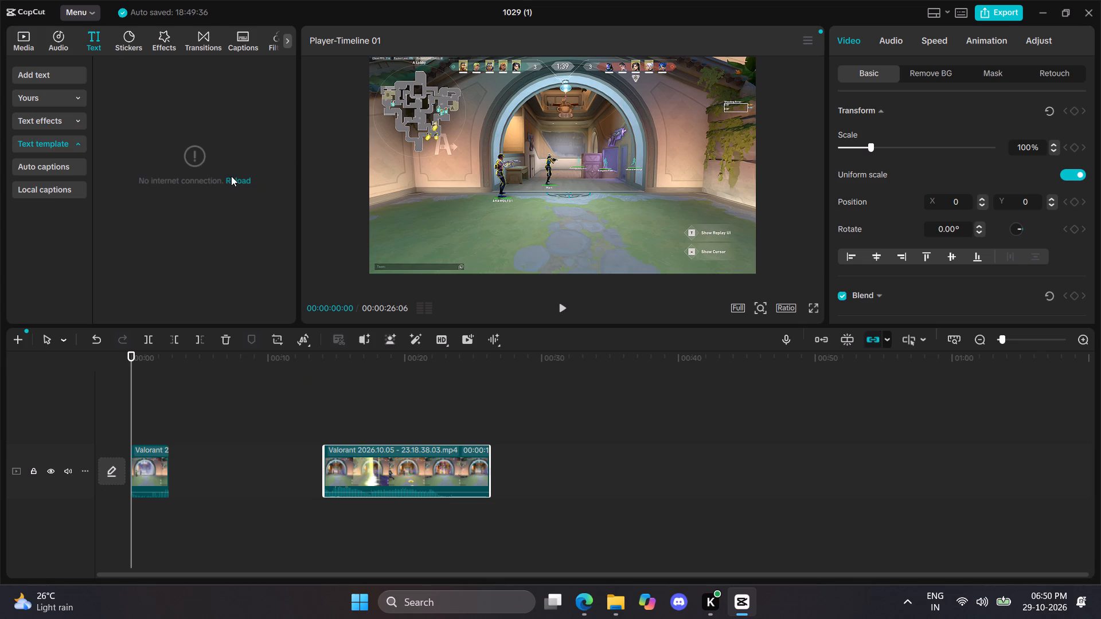
pyautogui.click(232, 176)
pyautogui.tripleClick(239, 178)
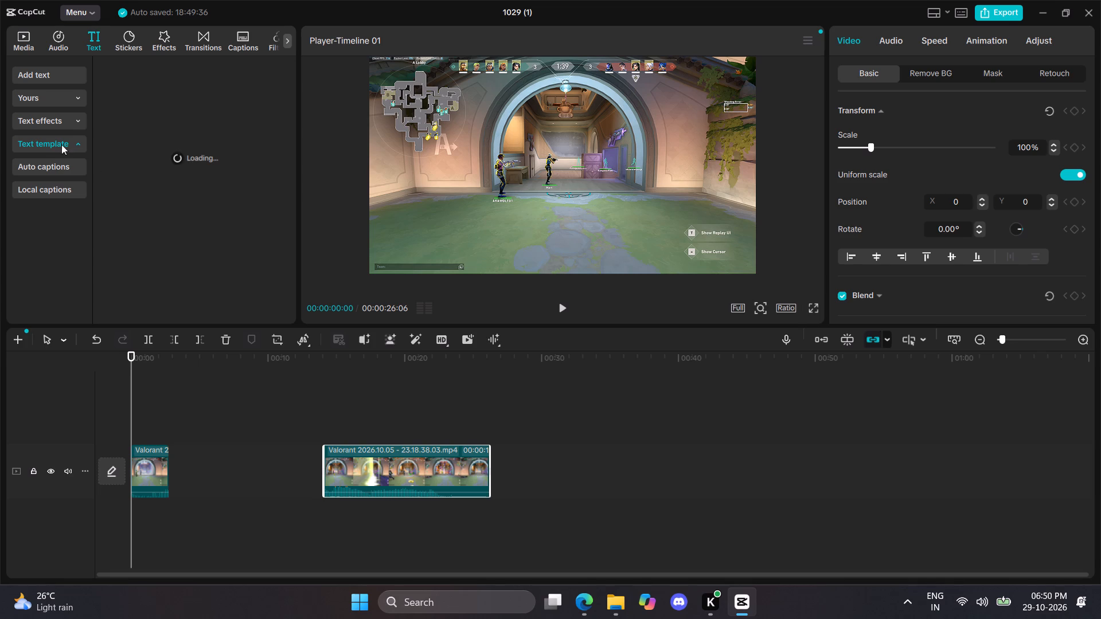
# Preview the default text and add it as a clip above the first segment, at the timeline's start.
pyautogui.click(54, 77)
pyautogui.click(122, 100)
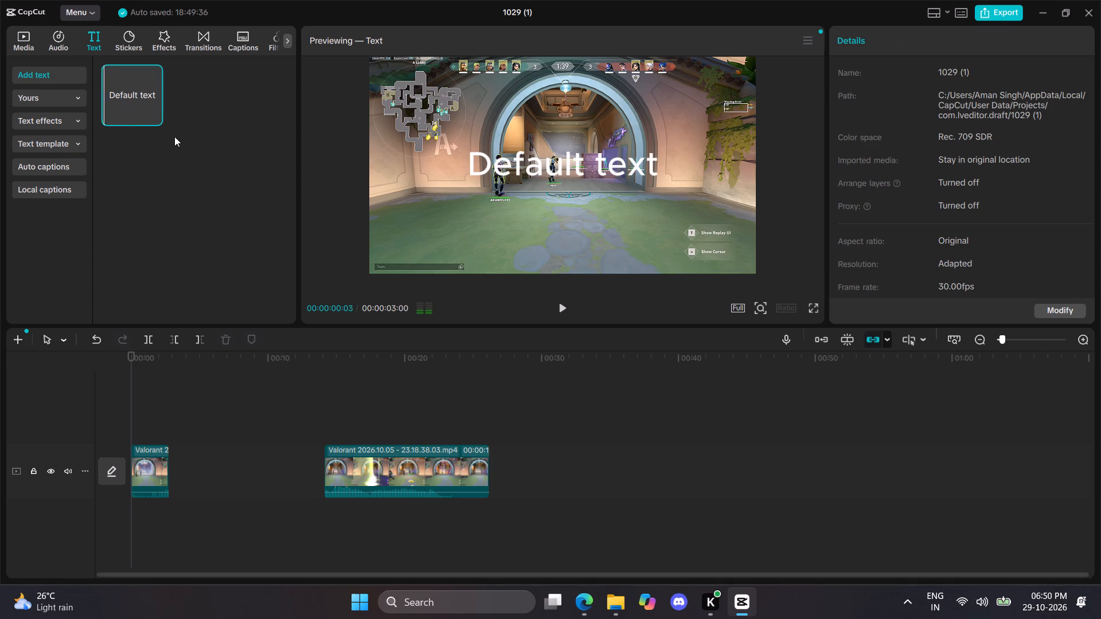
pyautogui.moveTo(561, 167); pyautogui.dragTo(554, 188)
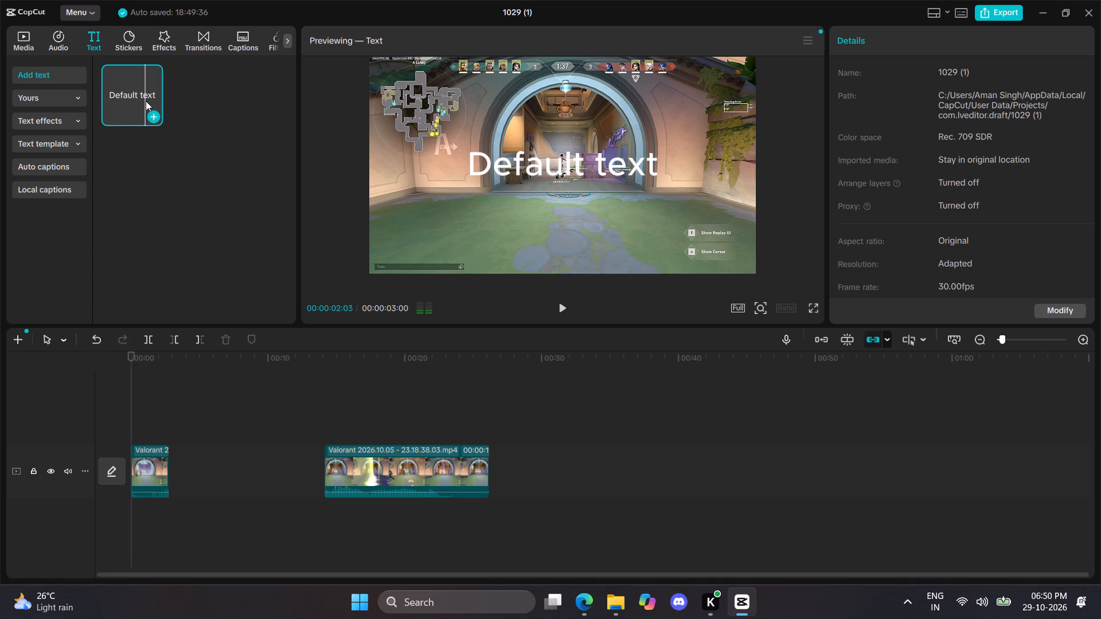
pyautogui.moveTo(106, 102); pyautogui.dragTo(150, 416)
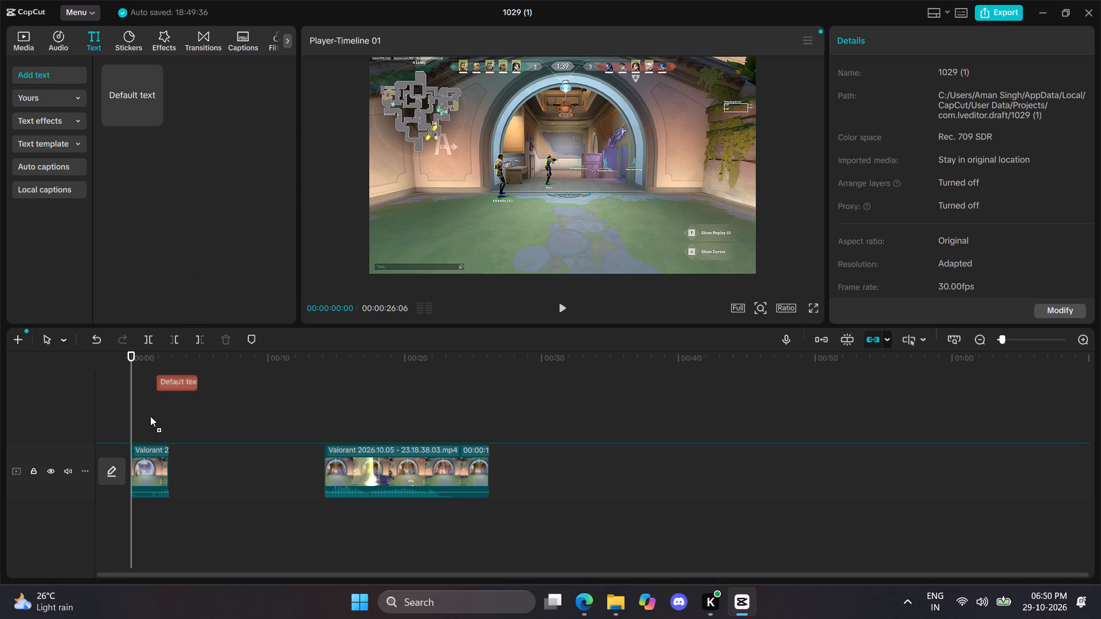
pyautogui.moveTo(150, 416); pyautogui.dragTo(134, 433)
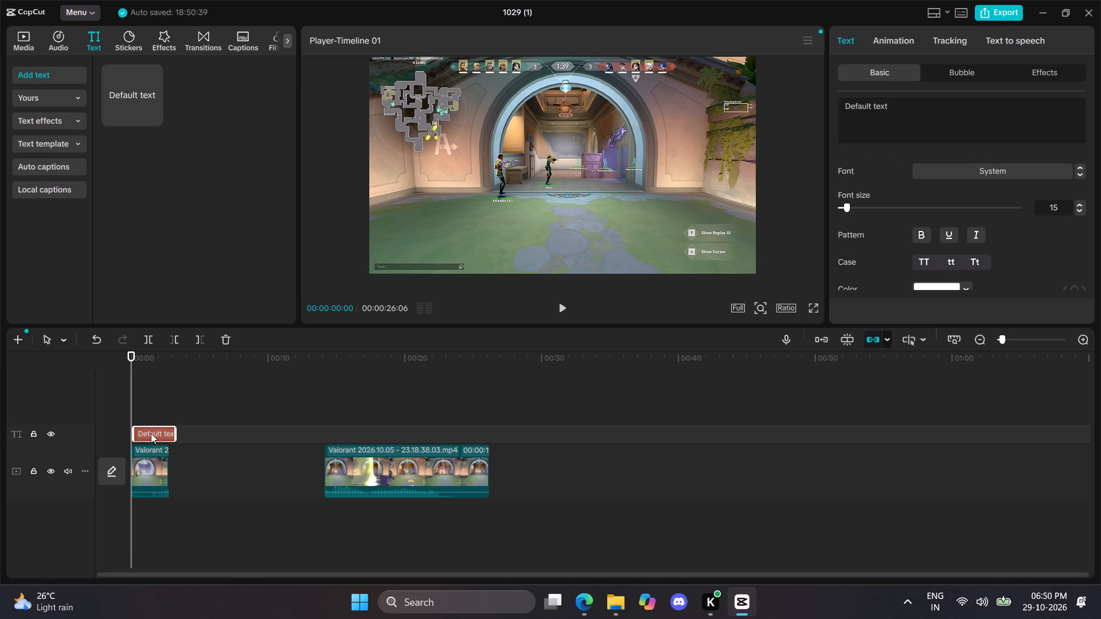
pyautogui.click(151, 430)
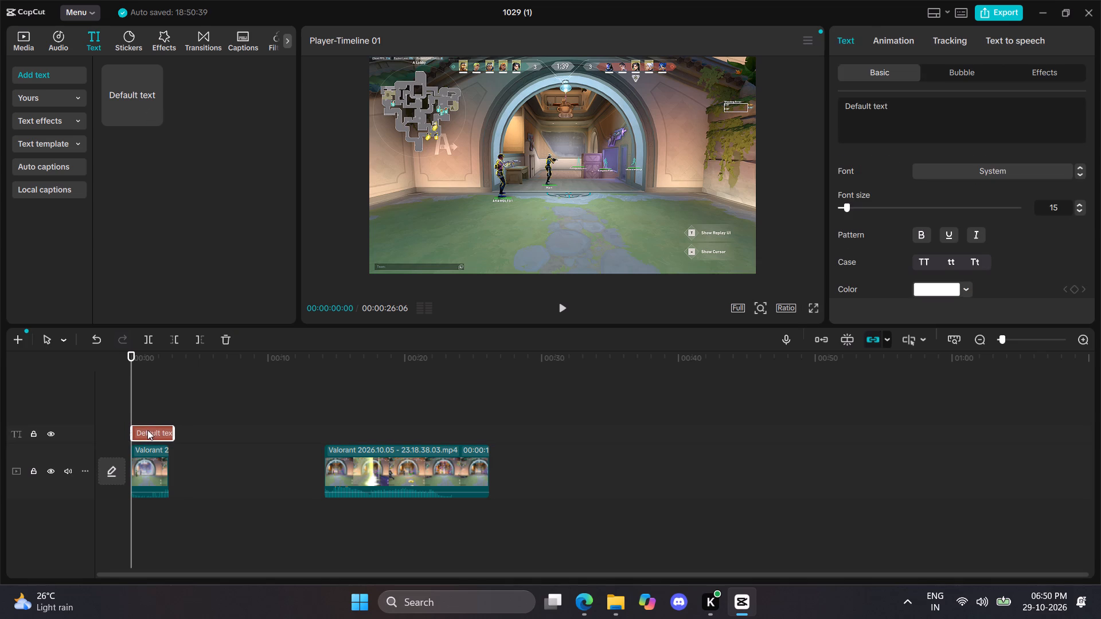
# Turn on auto snapping and the main track magnet to close the gap between the two video segments.
pyautogui.click(845, 339)
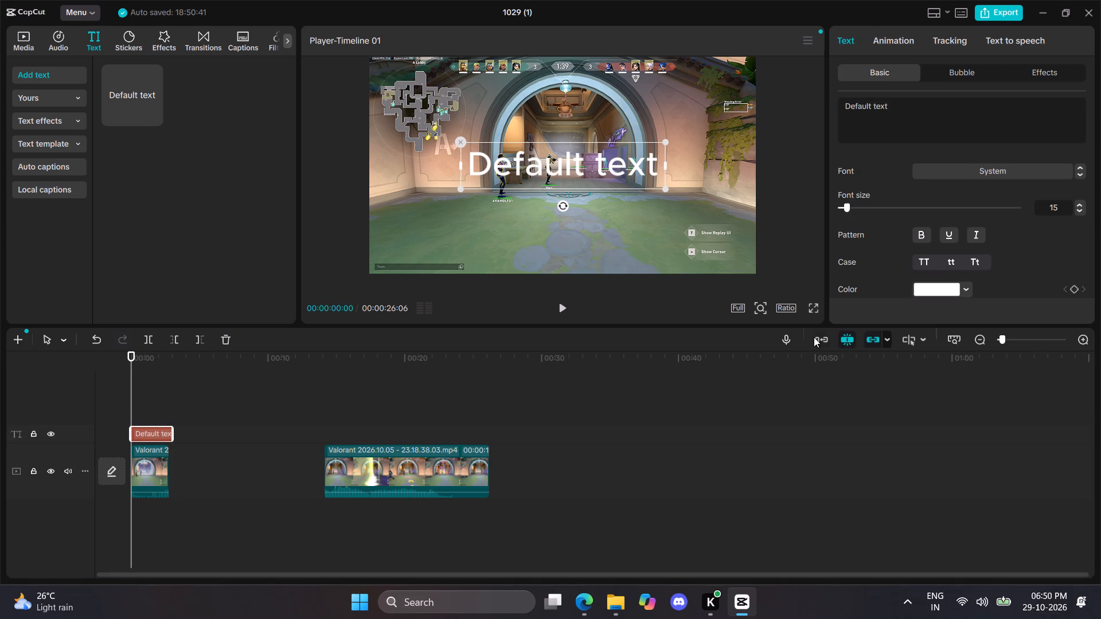
pyautogui.click(813, 337)
pyautogui.click(823, 340)
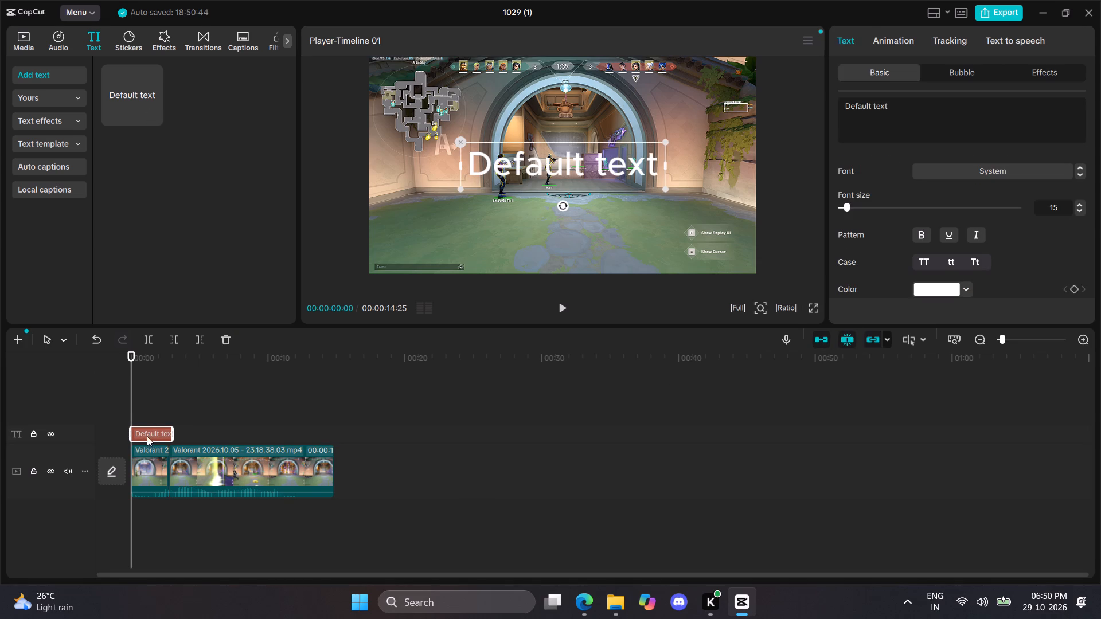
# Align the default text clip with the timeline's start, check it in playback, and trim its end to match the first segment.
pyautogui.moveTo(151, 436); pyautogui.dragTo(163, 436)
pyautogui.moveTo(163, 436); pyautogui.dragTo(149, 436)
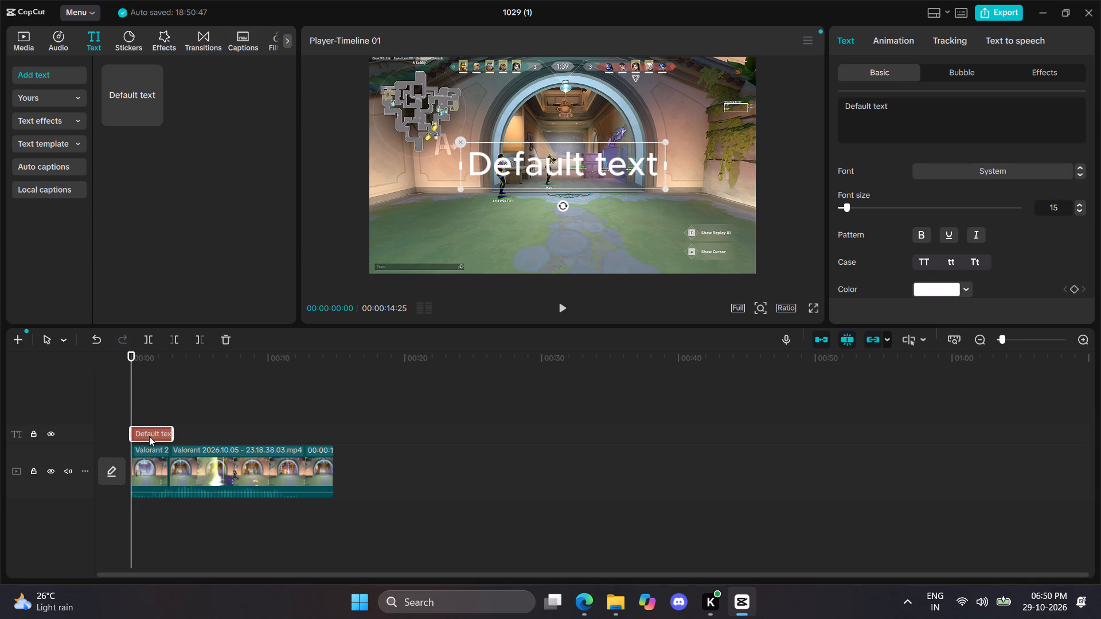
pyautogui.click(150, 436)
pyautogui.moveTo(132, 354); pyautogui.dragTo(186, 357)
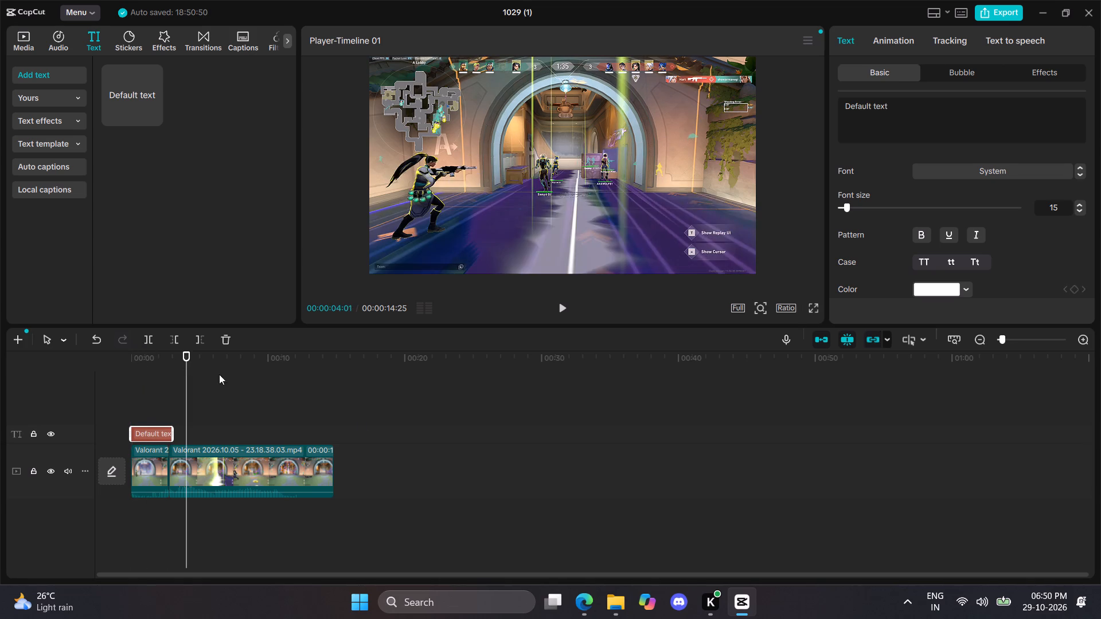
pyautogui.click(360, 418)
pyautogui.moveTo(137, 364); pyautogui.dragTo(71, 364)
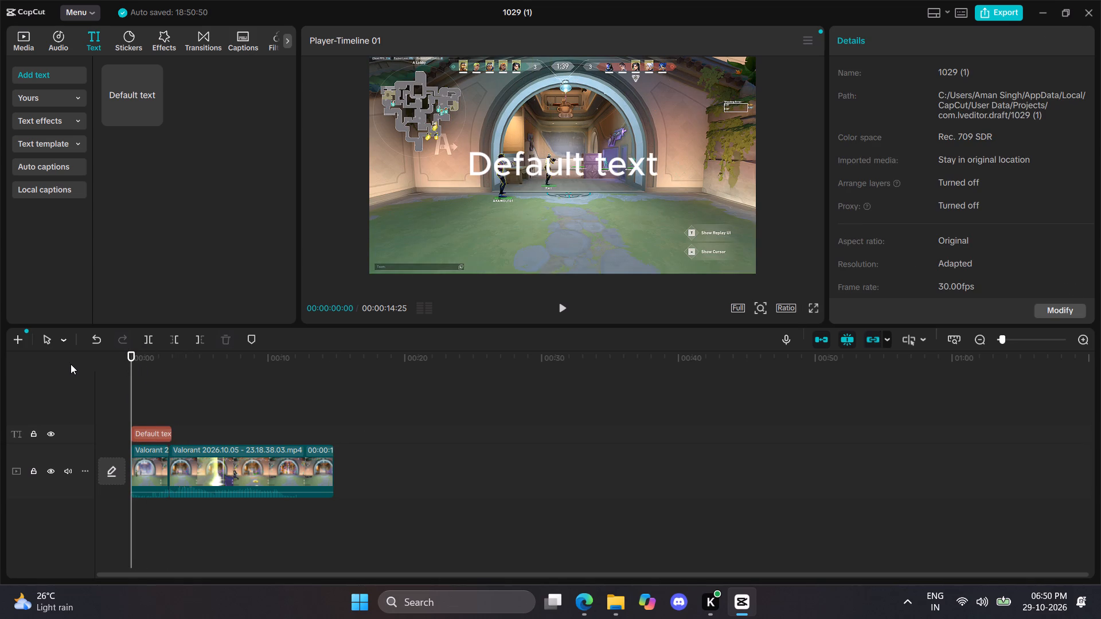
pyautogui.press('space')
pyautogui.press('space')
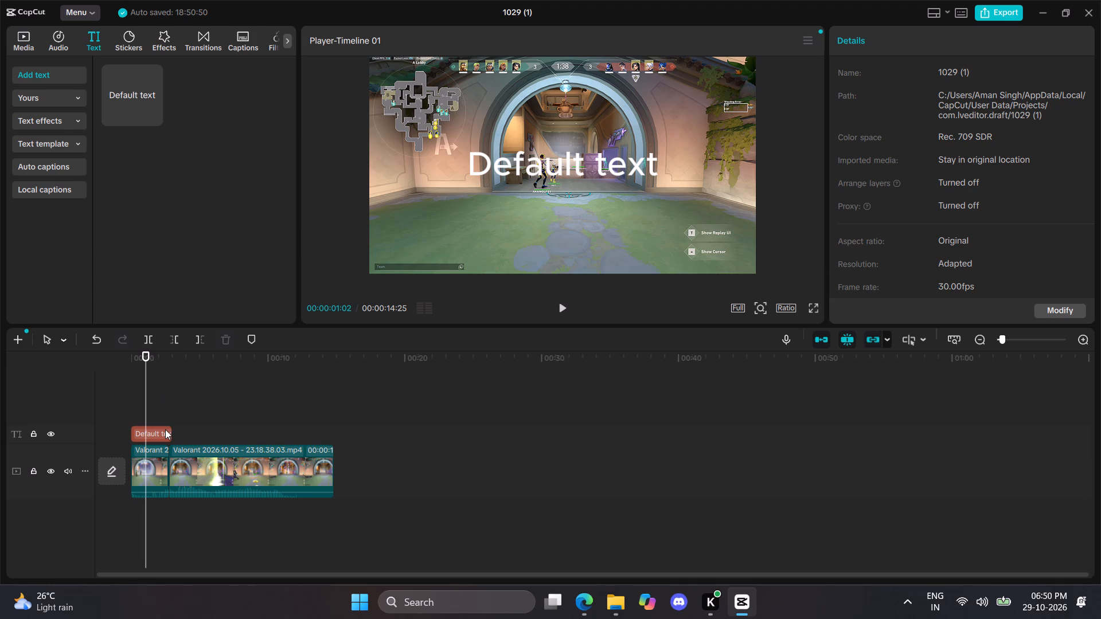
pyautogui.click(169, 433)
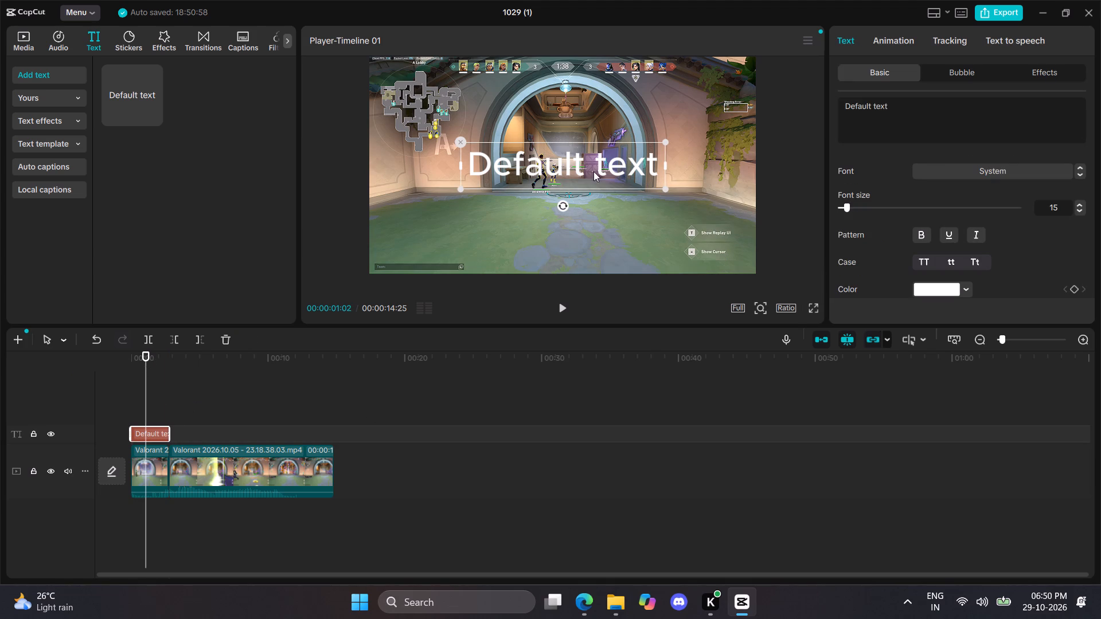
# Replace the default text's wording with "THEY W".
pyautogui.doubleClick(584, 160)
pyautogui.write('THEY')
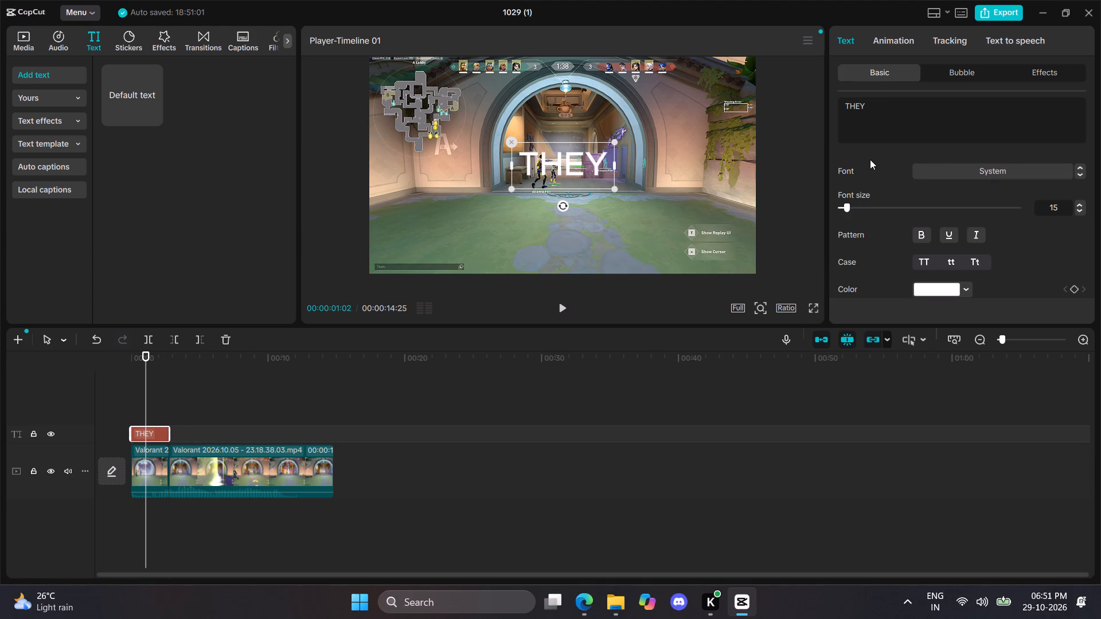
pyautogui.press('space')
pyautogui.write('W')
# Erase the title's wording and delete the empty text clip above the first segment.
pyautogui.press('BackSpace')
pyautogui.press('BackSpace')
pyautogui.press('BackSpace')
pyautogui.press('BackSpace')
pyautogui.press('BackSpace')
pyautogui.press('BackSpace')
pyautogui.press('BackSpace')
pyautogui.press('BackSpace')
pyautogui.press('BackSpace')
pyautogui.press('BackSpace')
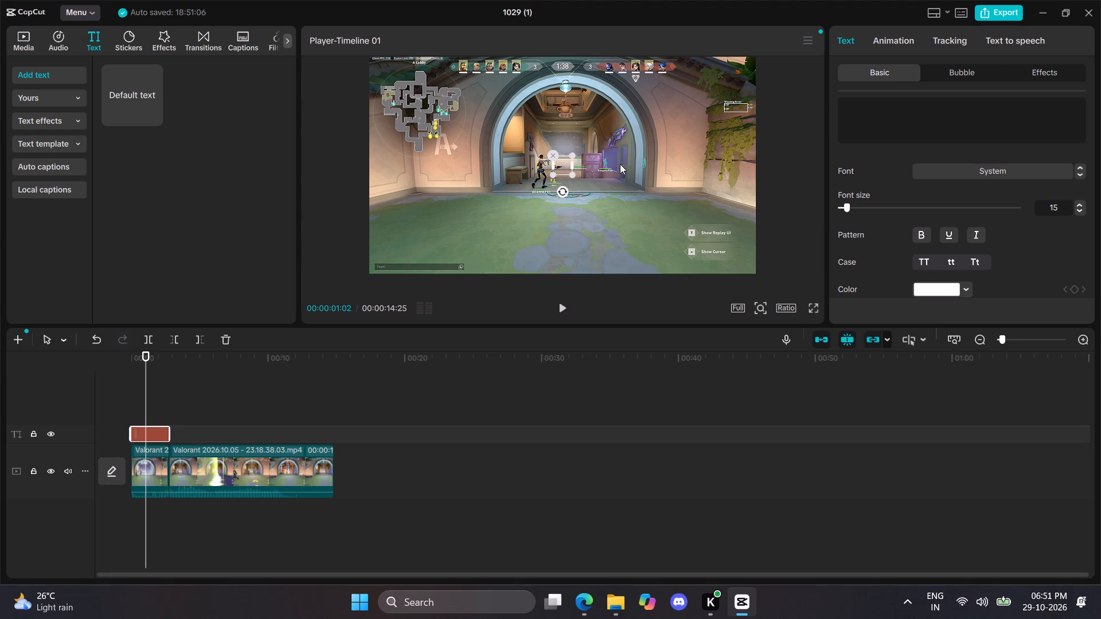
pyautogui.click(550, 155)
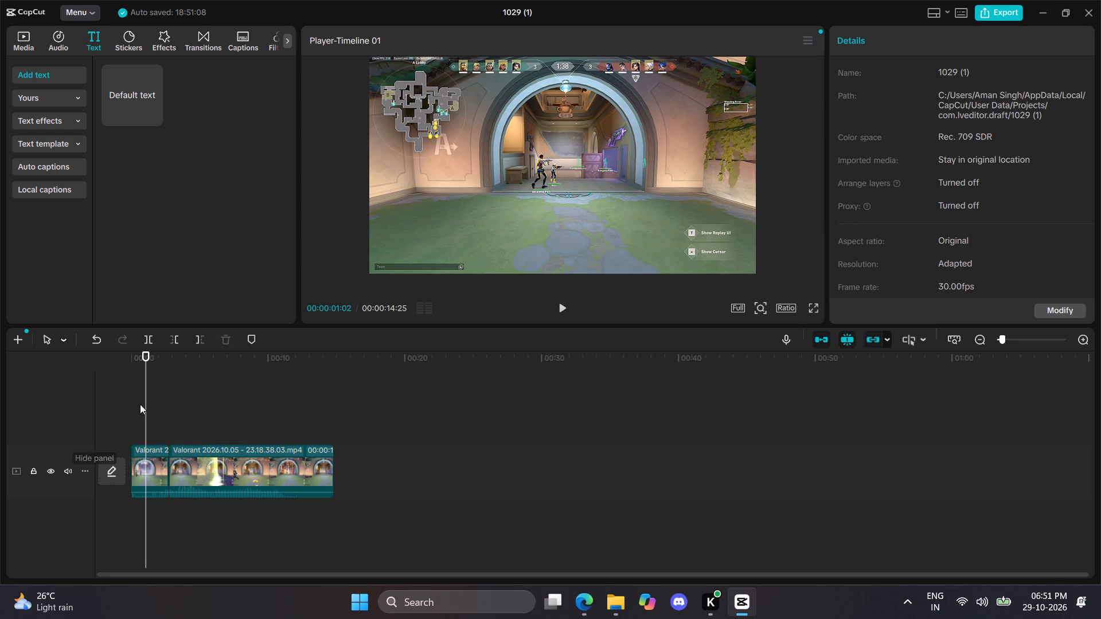
# Return the playhead to the timeline's start and open the music library in the editor.
pyautogui.moveTo(144, 352); pyautogui.dragTo(129, 352)
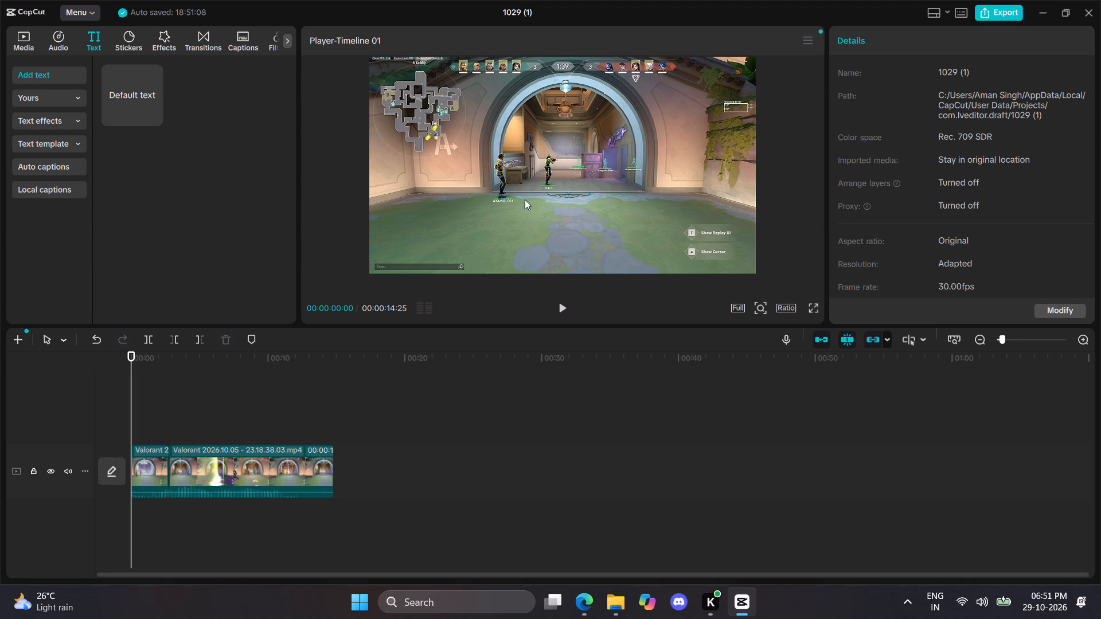
pyautogui.click(290, 46)
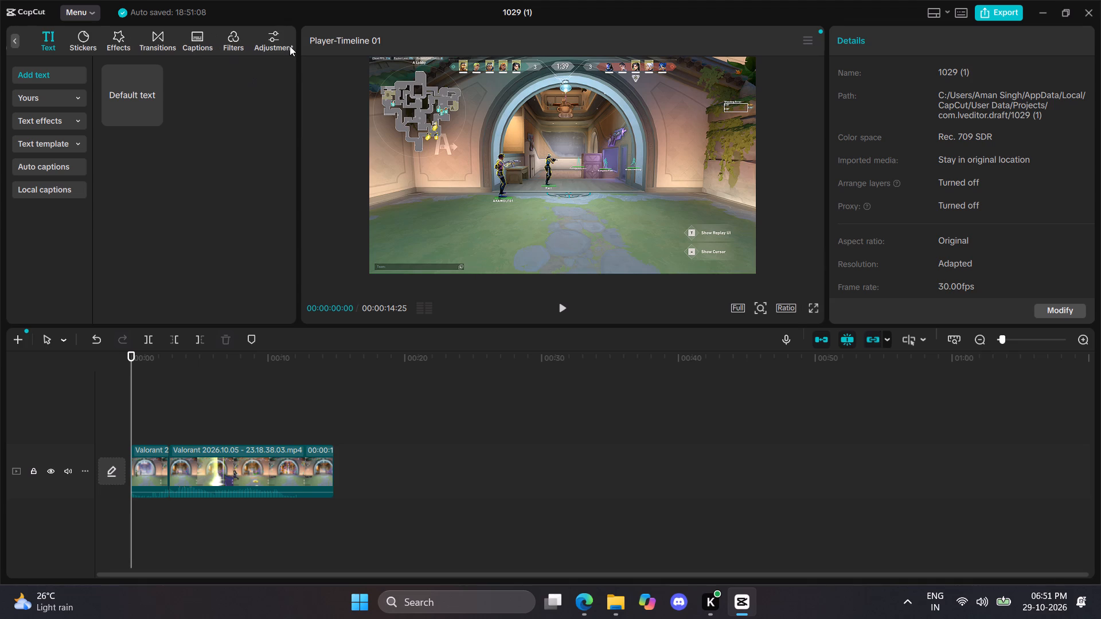
pyautogui.doubleClick(13, 39)
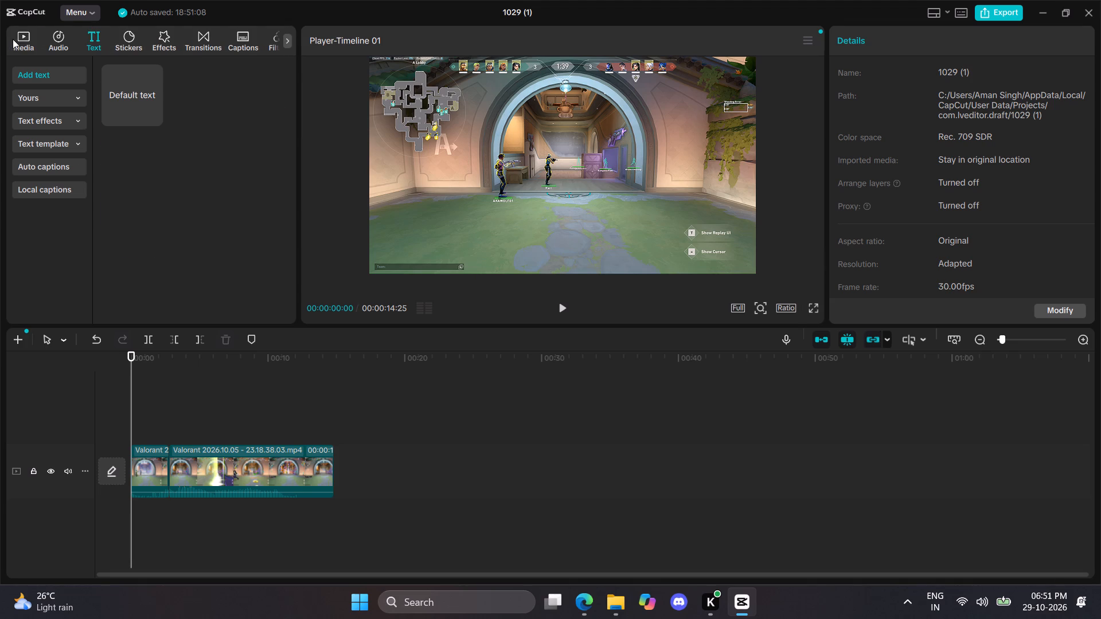
pyautogui.click(52, 38)
pyautogui.click(52, 38)
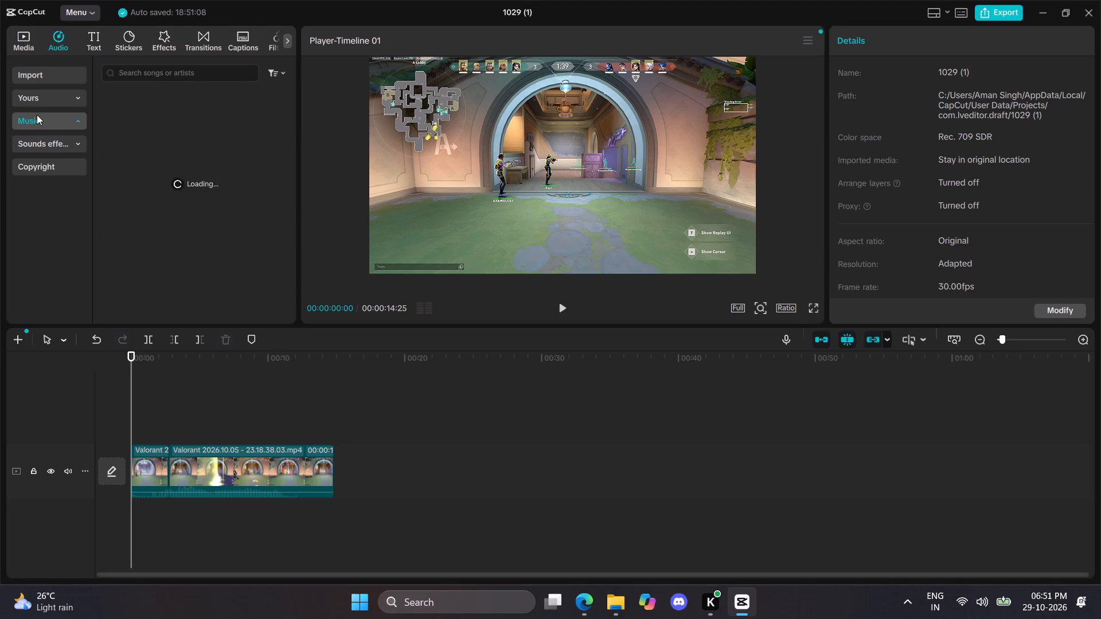
# Switch to File Explorer and look through the Sound Effects folder in Music, selecting the Falling sound file.
pyautogui.click(599, 612)
pyautogui.click(609, 610)
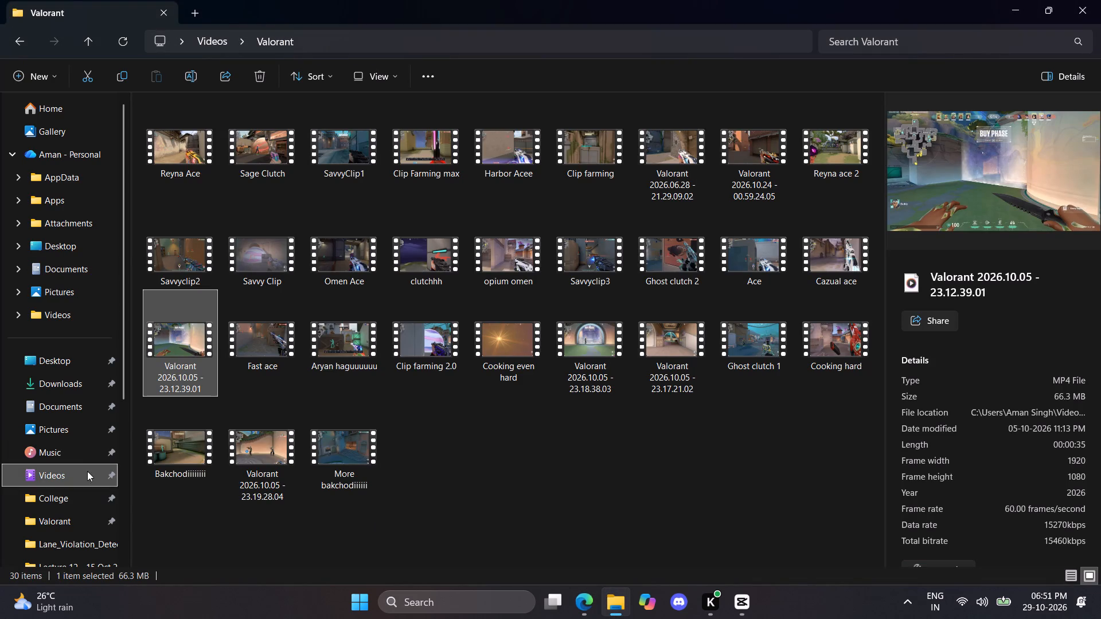
pyautogui.click(81, 456)
pyautogui.doubleClick(210, 138)
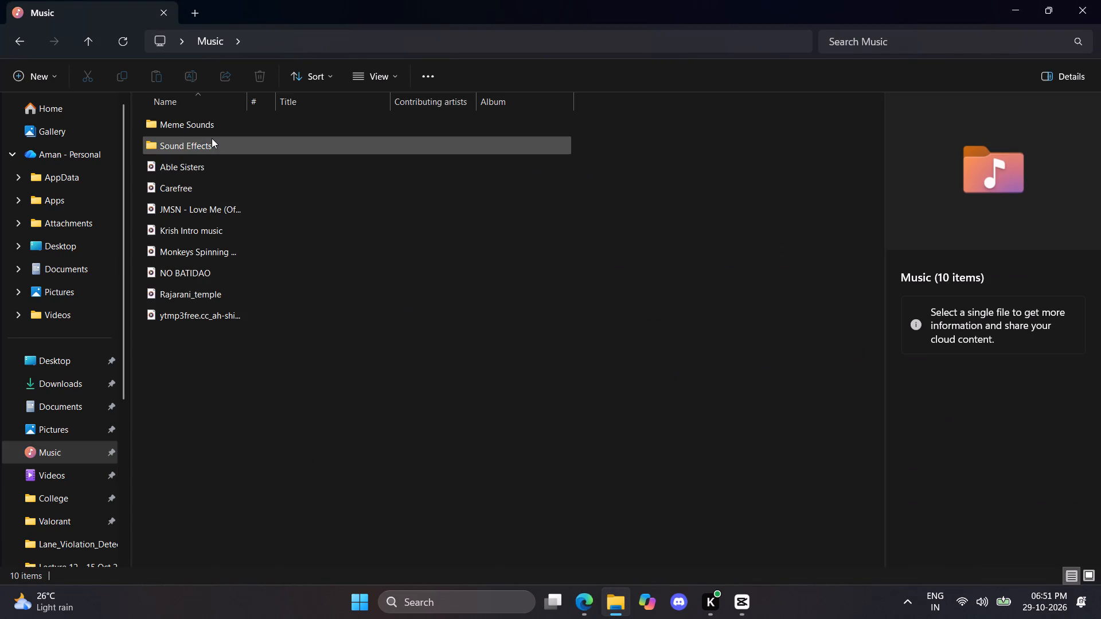
pyautogui.click(222, 185)
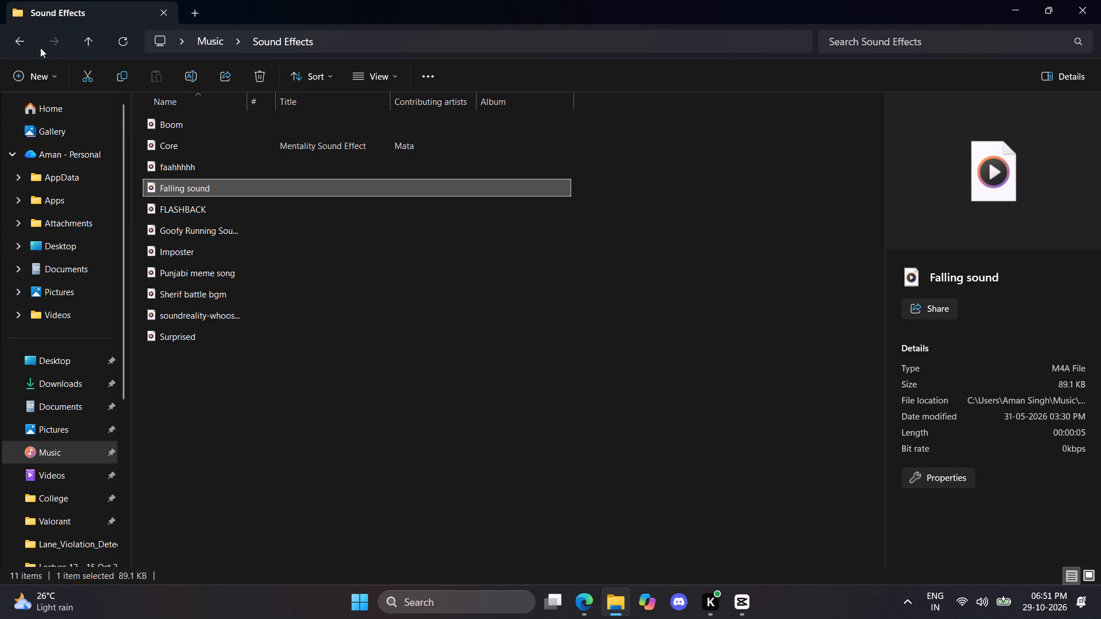
# Audition songs from the Music folder, including Carefree, Able Sisters, JMSN - Love Me and NO BATIDAO, and close the player.
pyautogui.click(19, 38)
pyautogui.doubleClick(267, 194)
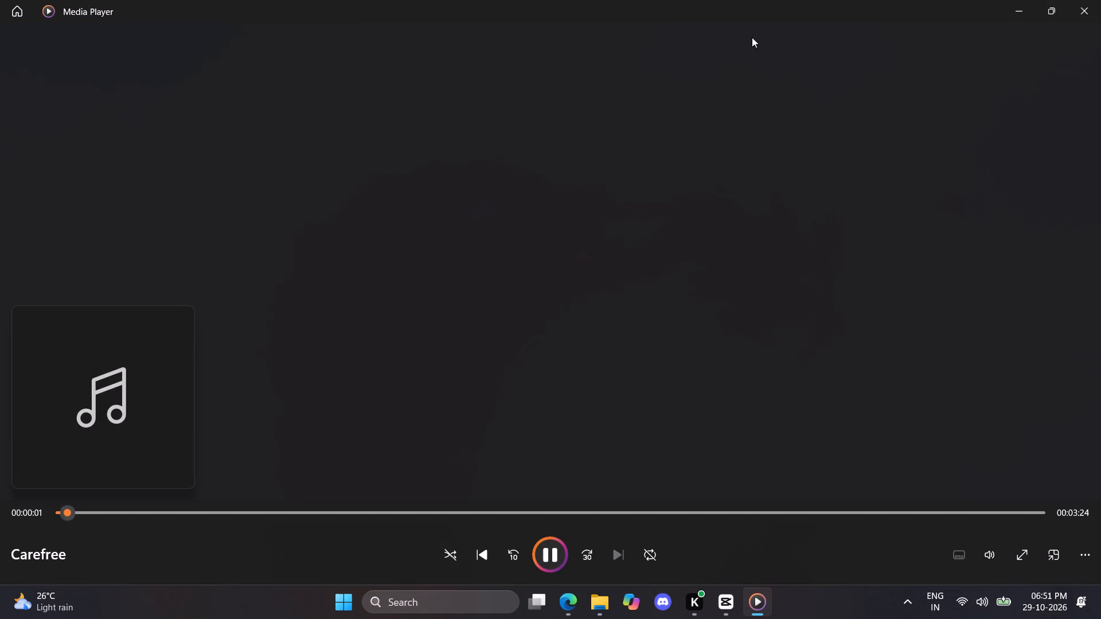
pyautogui.click(1044, 6)
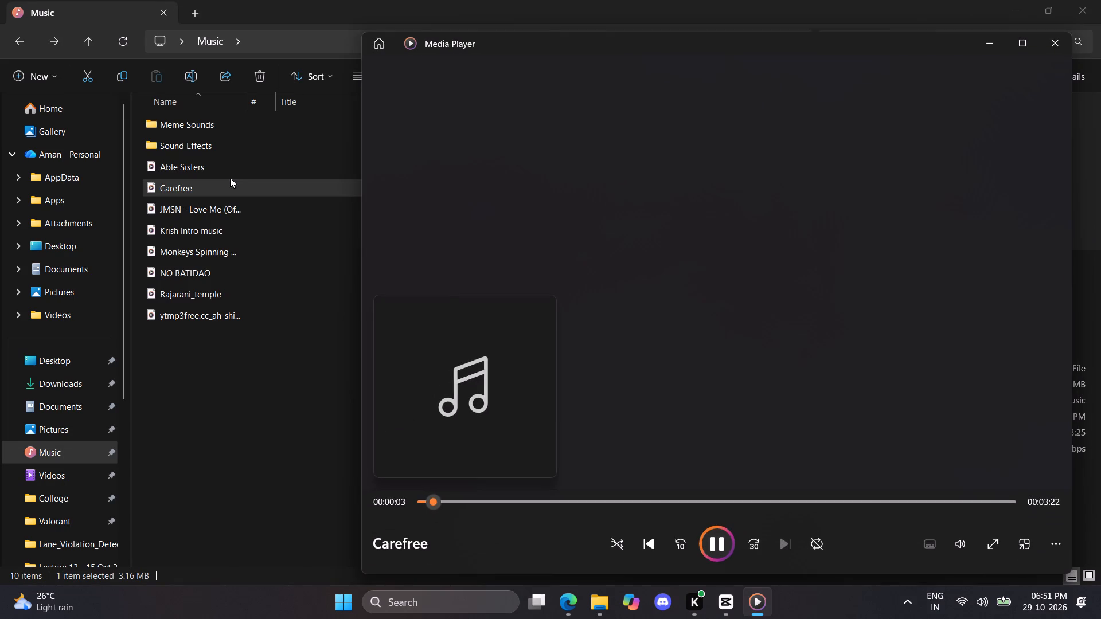
pyautogui.doubleClick(235, 166)
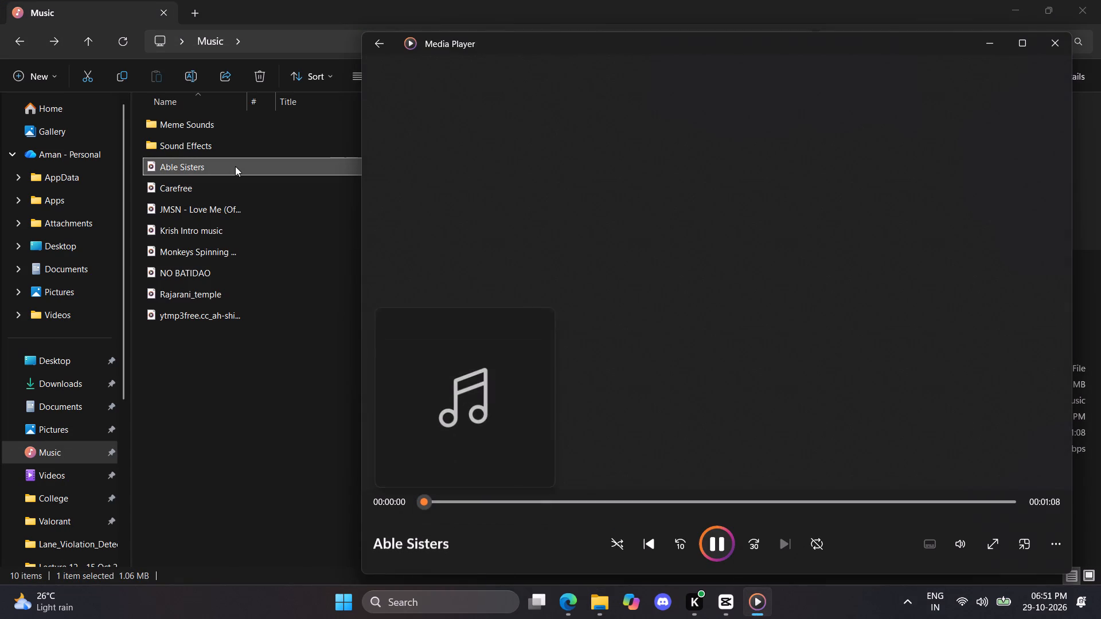
pyautogui.doubleClick(241, 213)
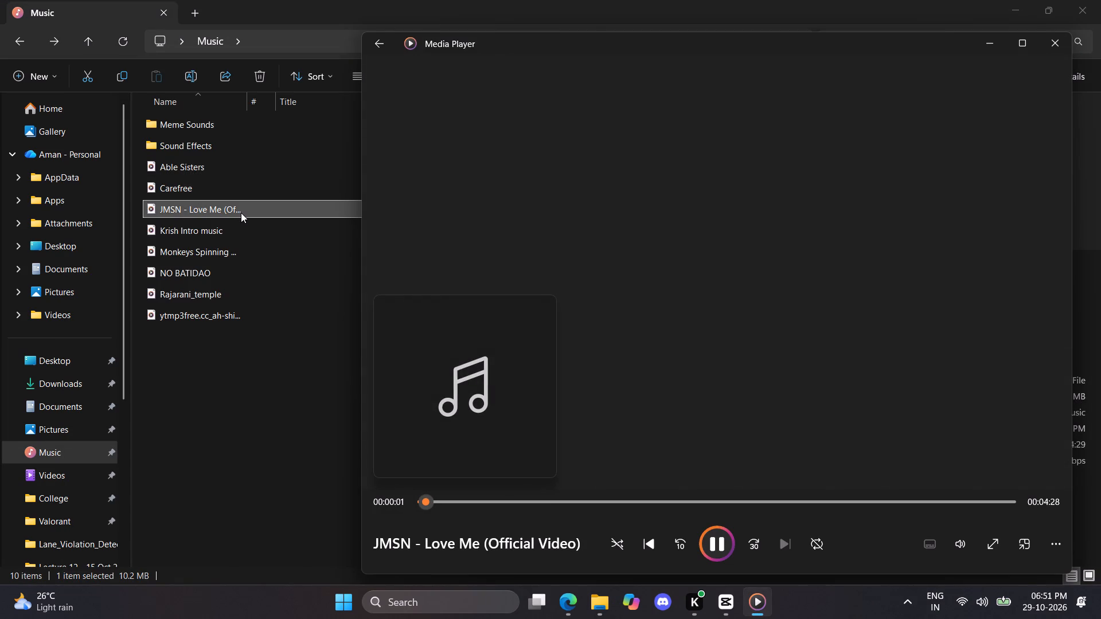
pyautogui.doubleClick(258, 310)
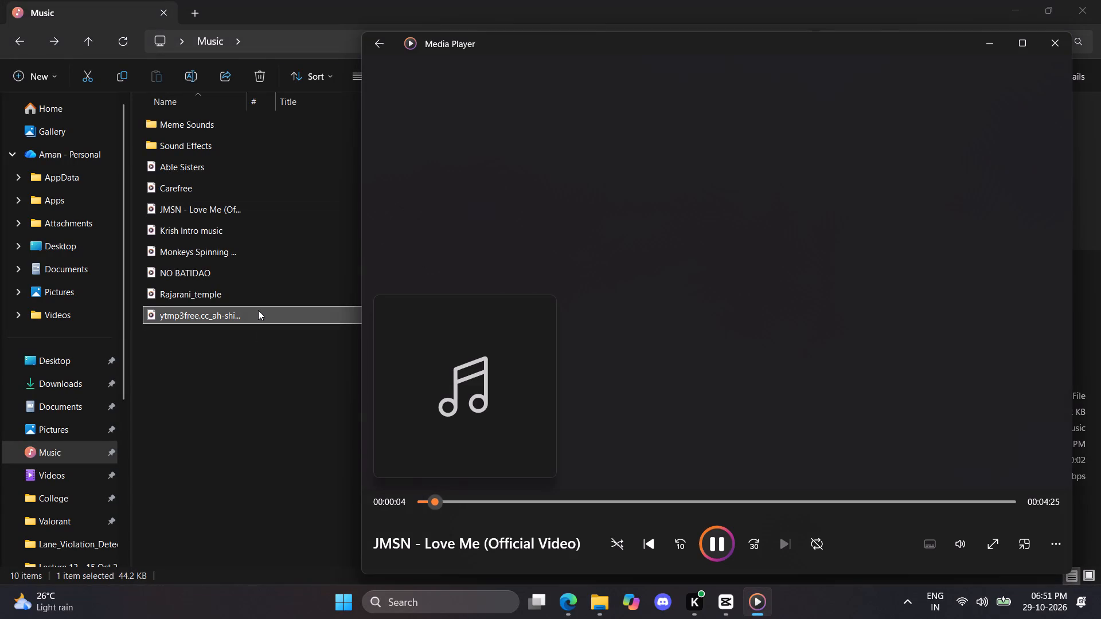
pyautogui.doubleClick(264, 282)
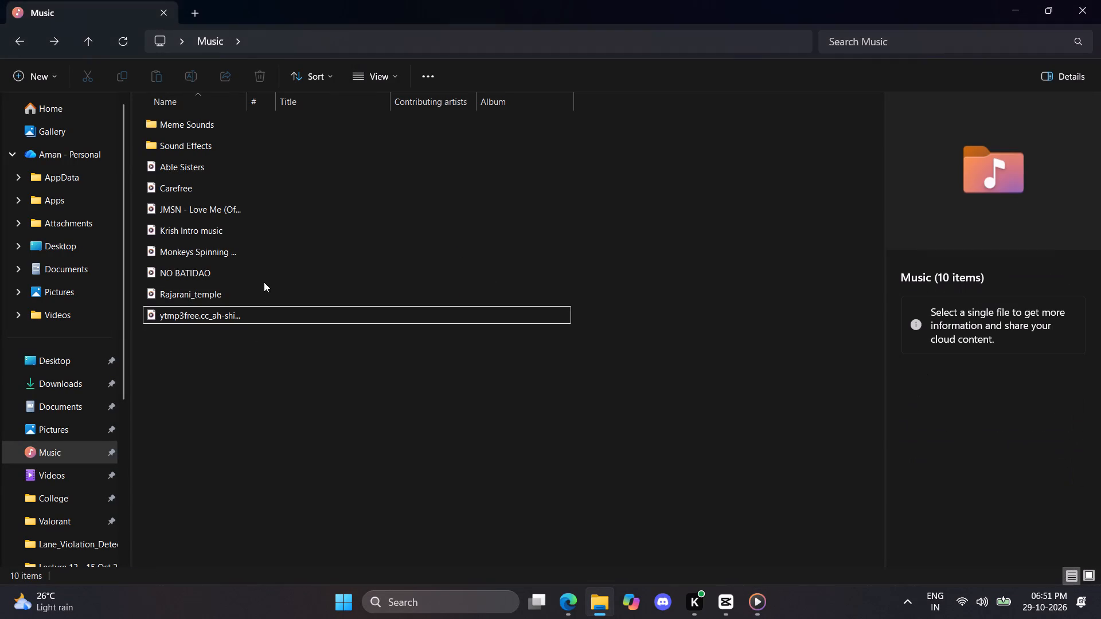
pyautogui.doubleClick(264, 275)
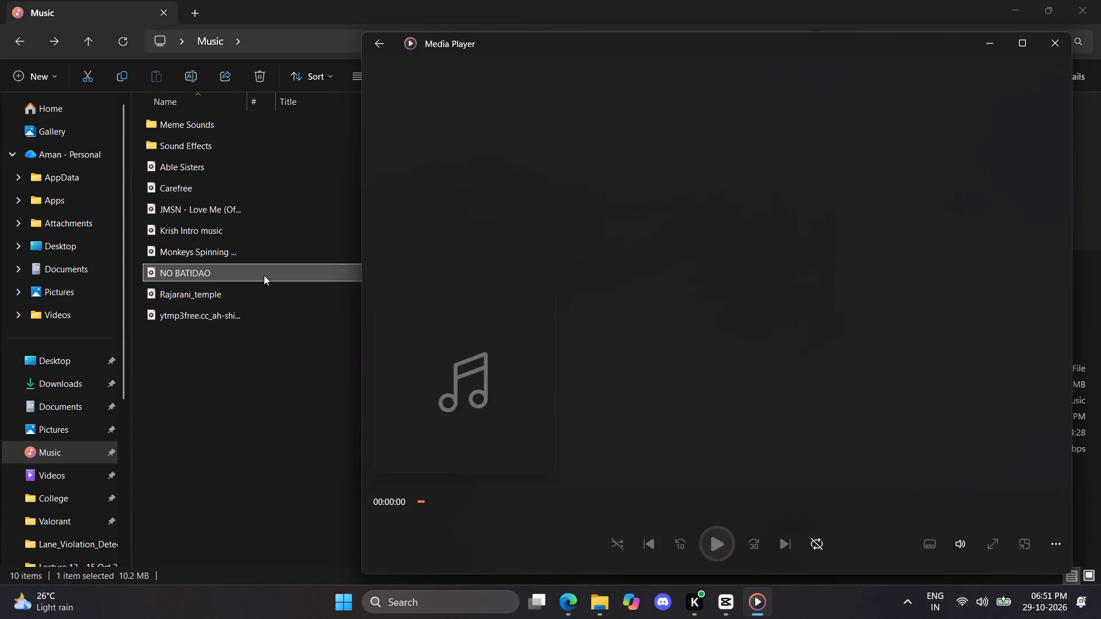
pyautogui.click(721, 534)
pyautogui.click(1056, 47)
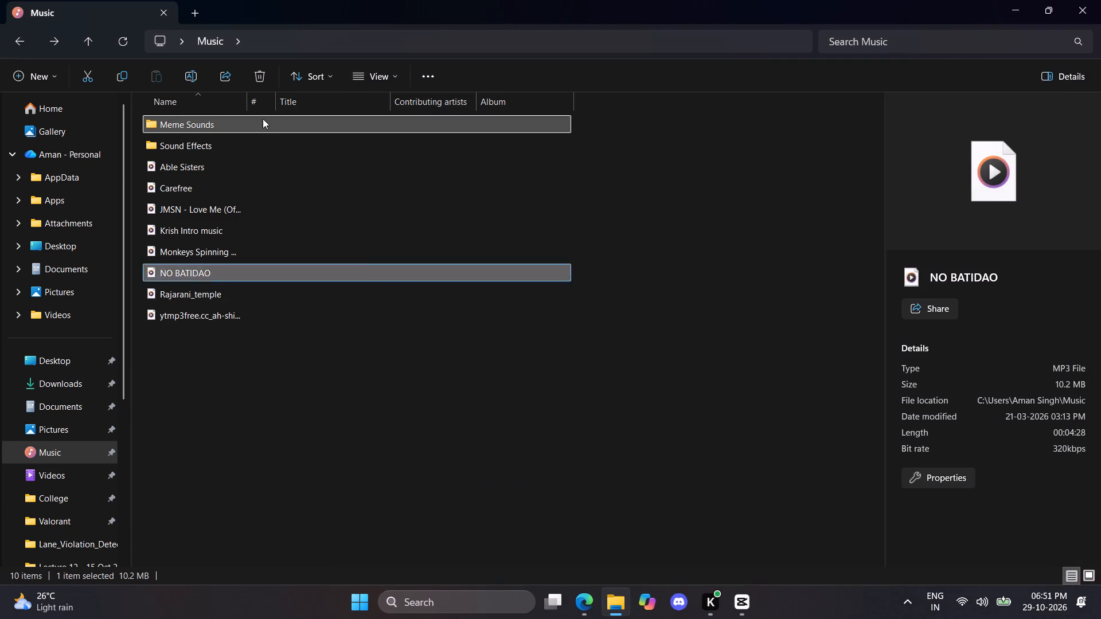
# Listen to the Core sound in the Sound Effects folder, close the player and leave File Explorer.
pyautogui.doubleClick(263, 119)
pyautogui.click(251, 118)
pyautogui.doubleClick(258, 136)
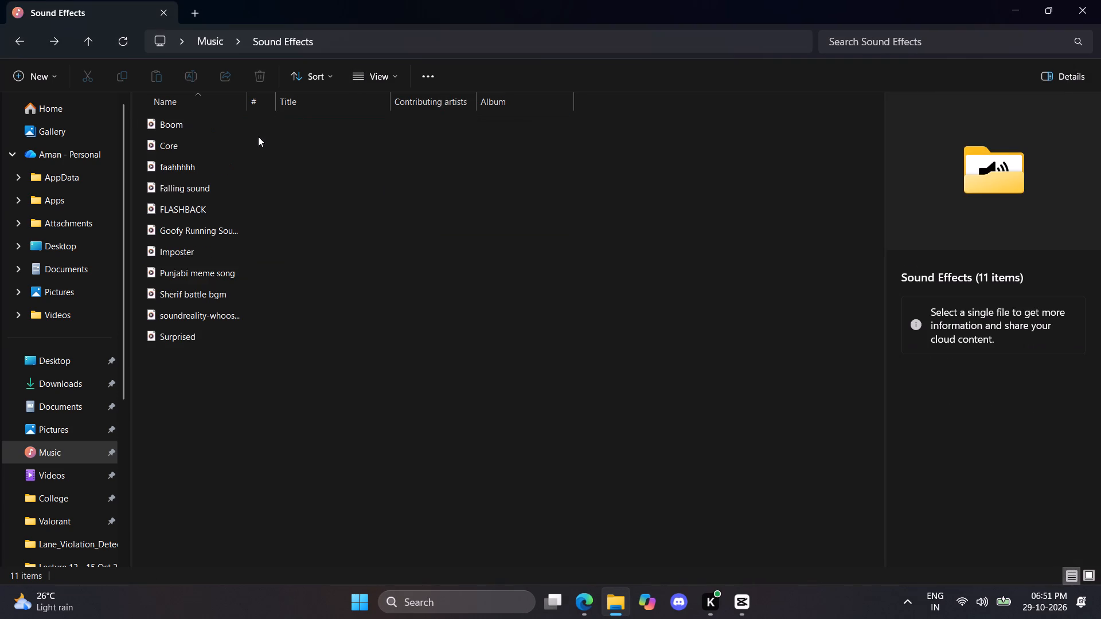
pyautogui.doubleClick(262, 140)
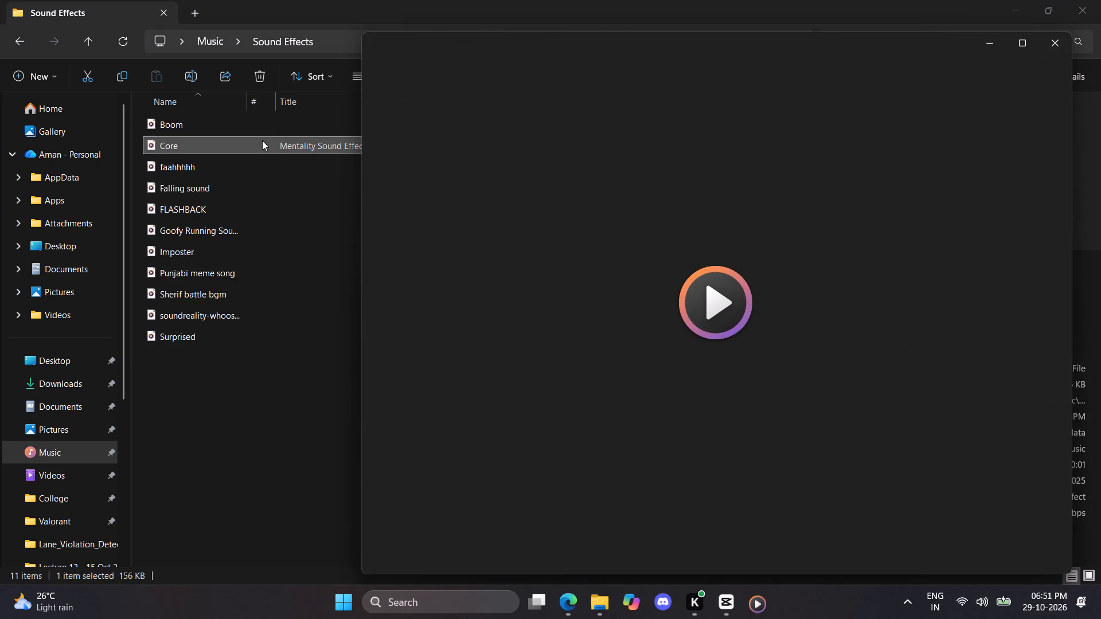
pyautogui.click(1051, 50)
pyautogui.click(8, 27)
pyautogui.click(18, 37)
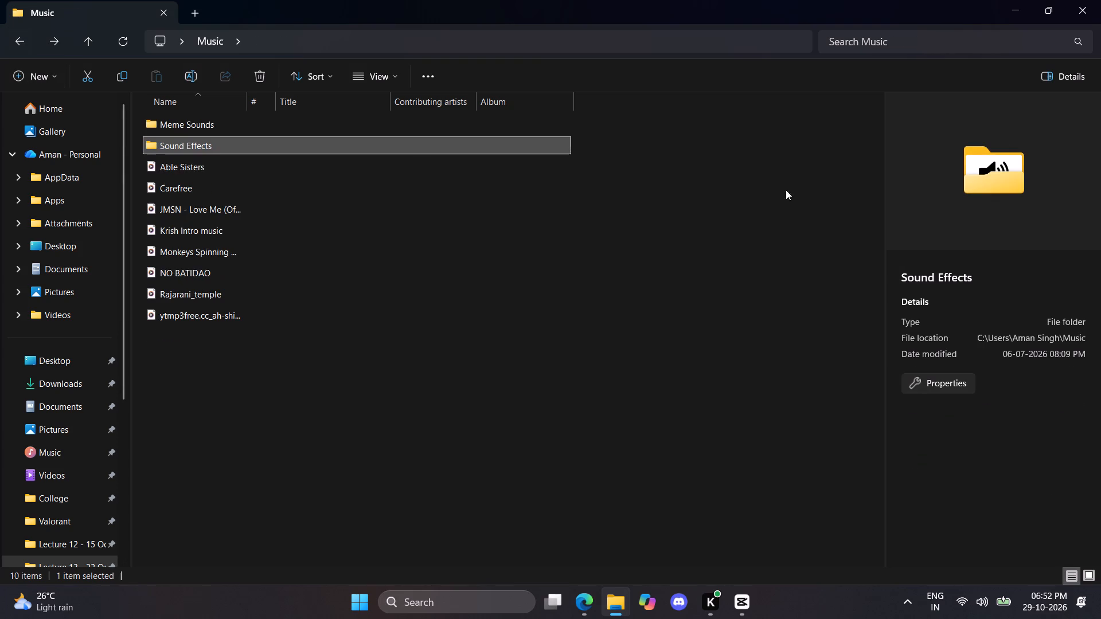
pyautogui.click(1100, 1)
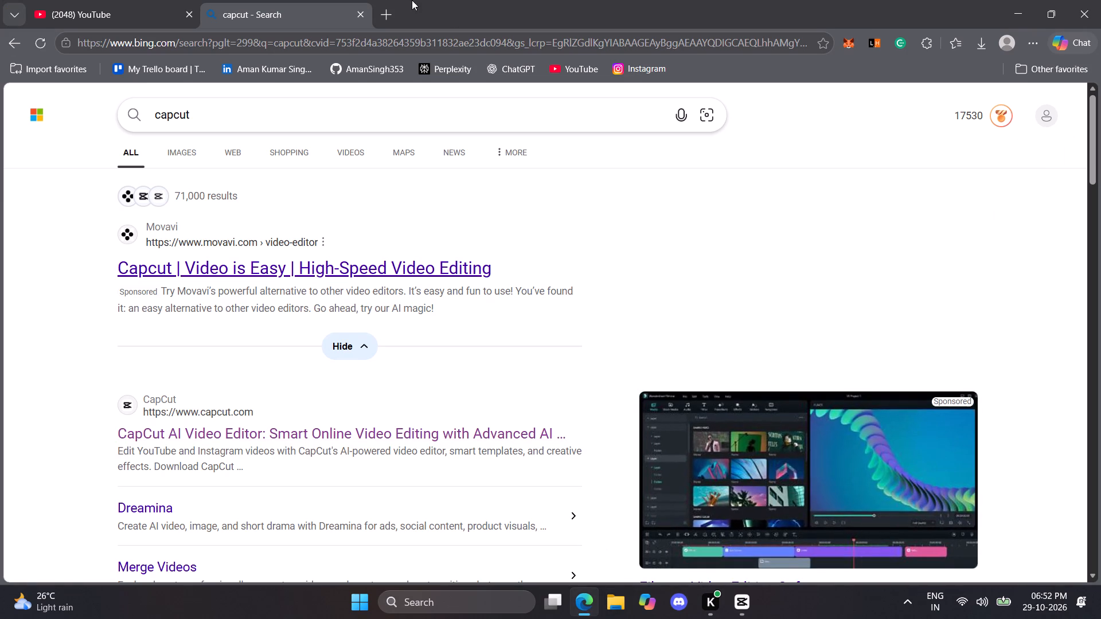
# Search the web in a new Edge tab for "subtle sound effect" and open Pixabay's subtle sound effects page.
pyautogui.click(391, 0)
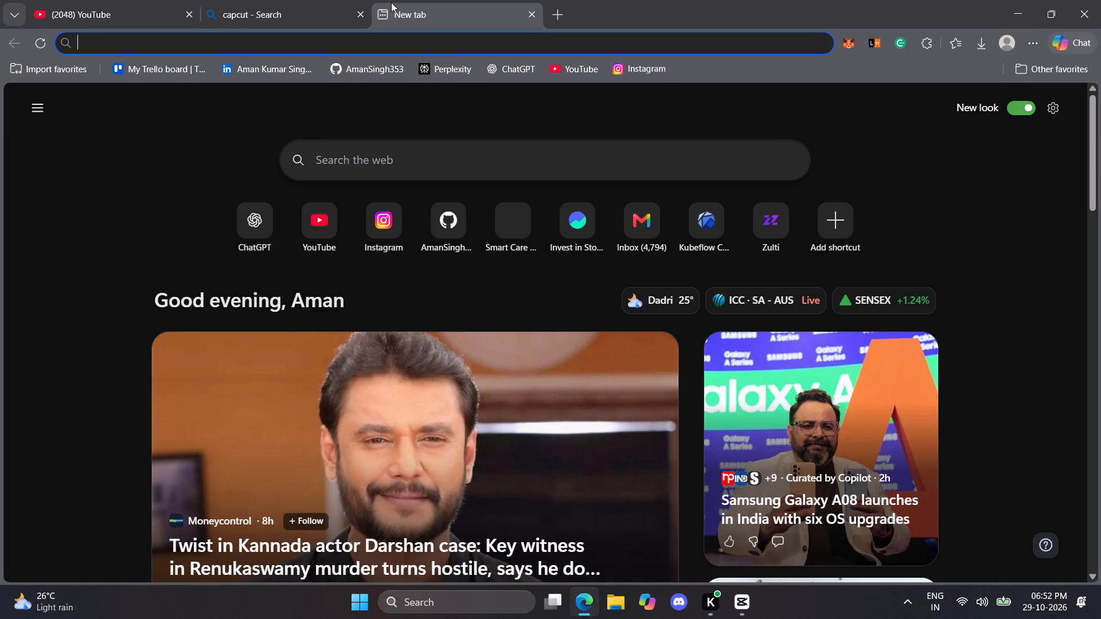
pyautogui.write('subtle')
pyautogui.press('space')
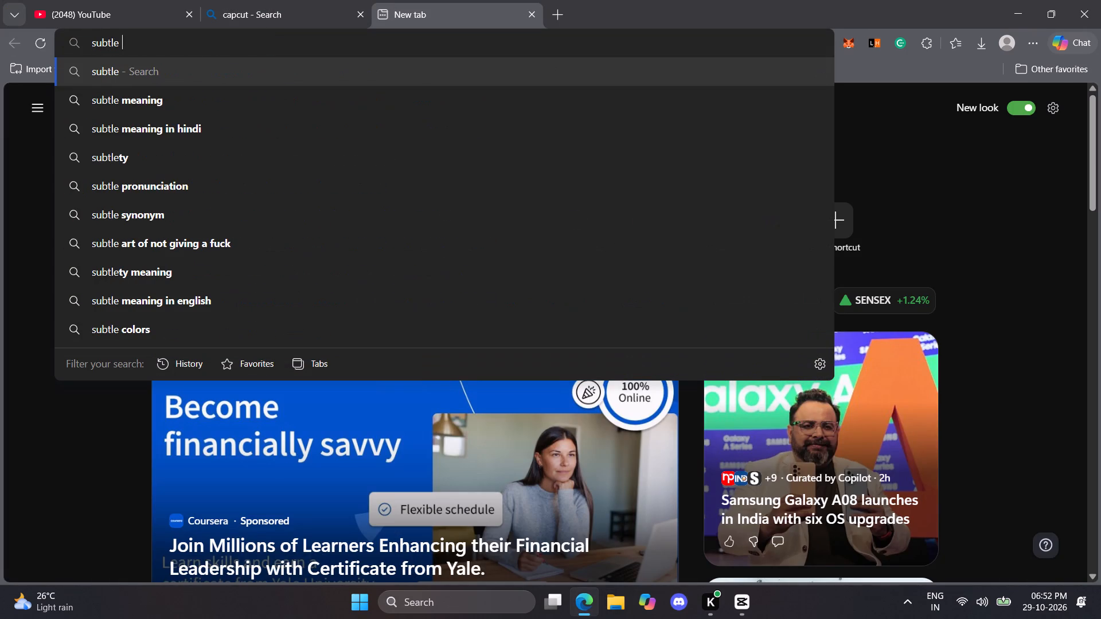
pyautogui.write('sound effect')
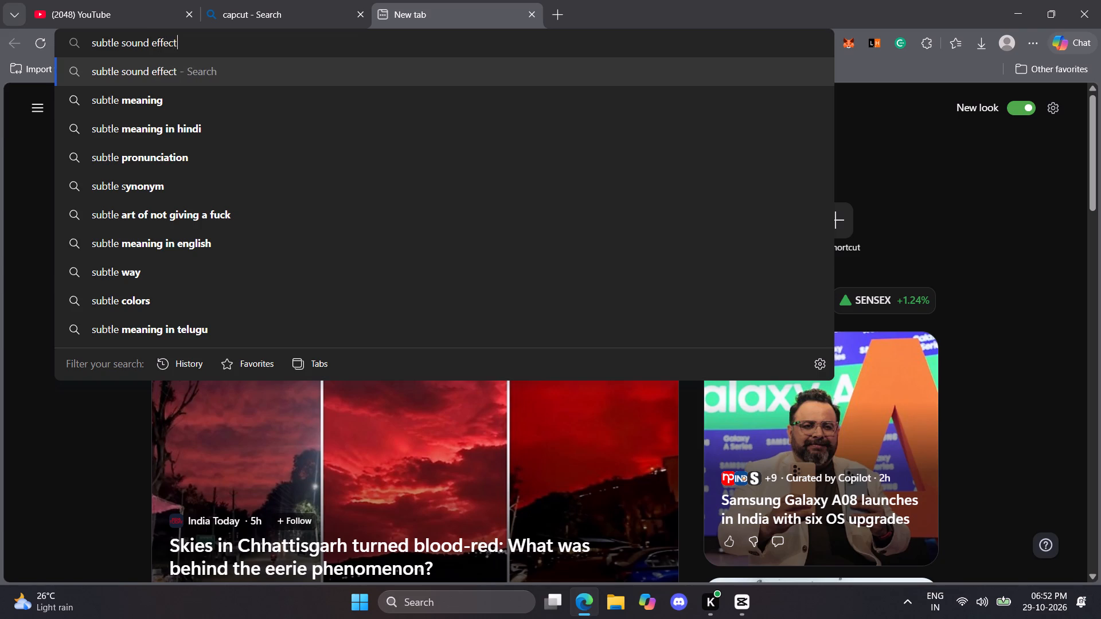
pyautogui.press('Return')
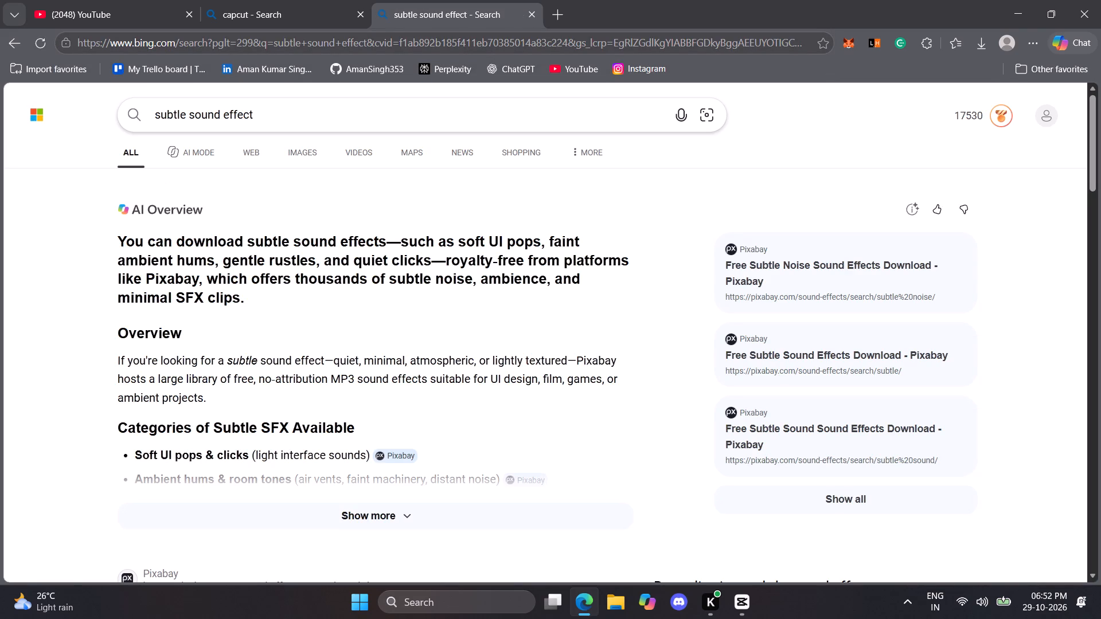
pyautogui.scroll(-3, 321, 416)
pyautogui.click(298, 408)
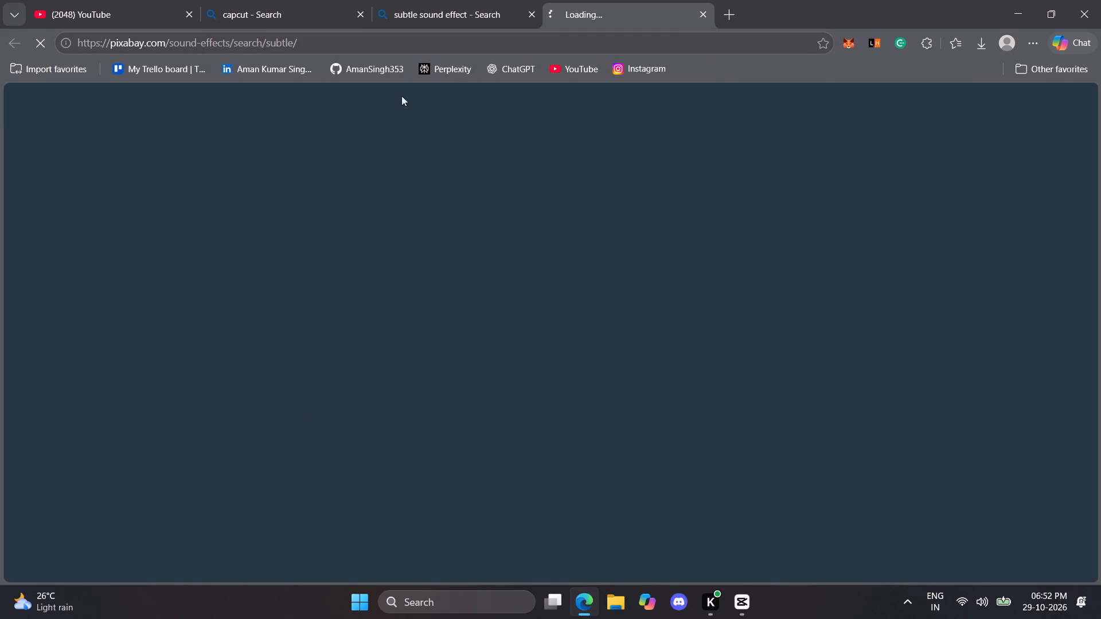
# Preview Pixabay's subtle transition, Transition Build Up, soft subtle ui pop sfx, Pin Drops in a glass and Intense Ambient Texture sounds.
pyautogui.scroll(-2, 208, 410)
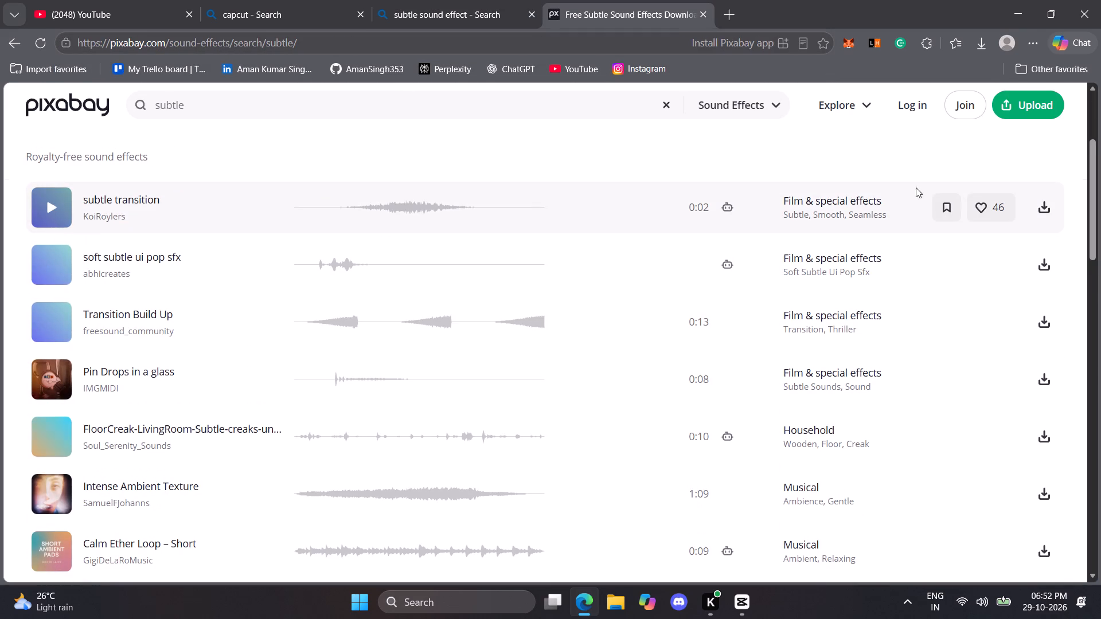
pyautogui.click(49, 203)
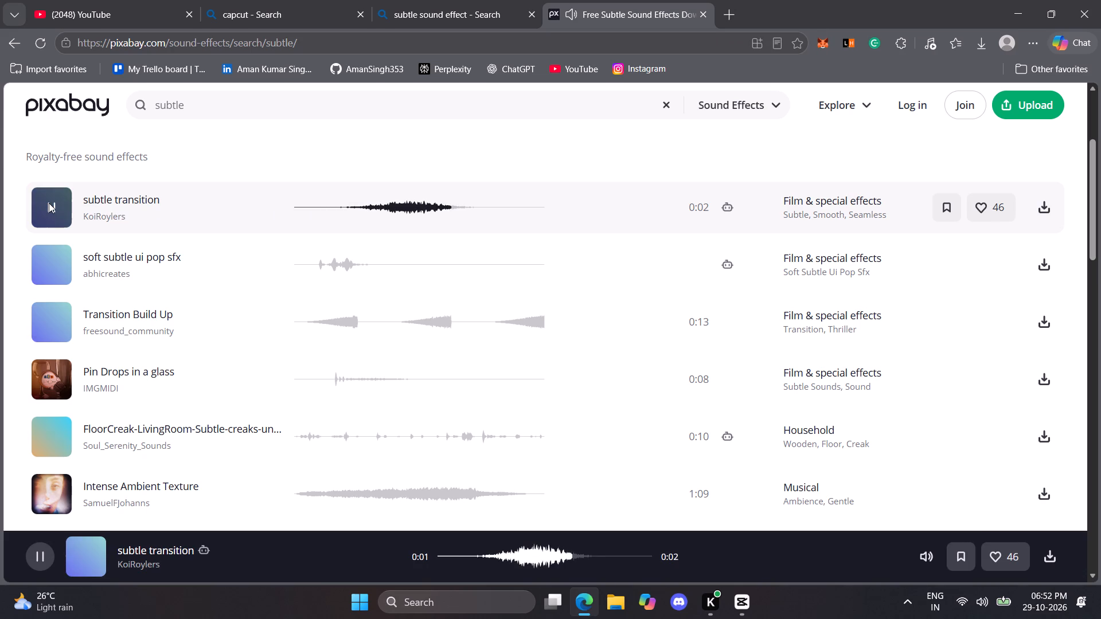
pyautogui.click(59, 323)
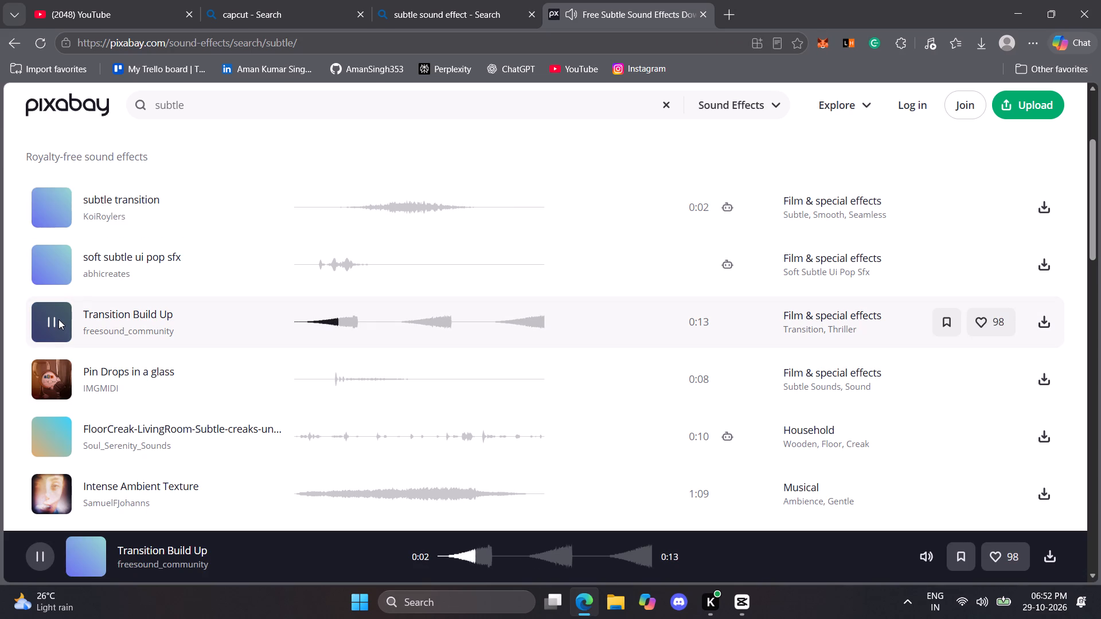
pyautogui.click(50, 264)
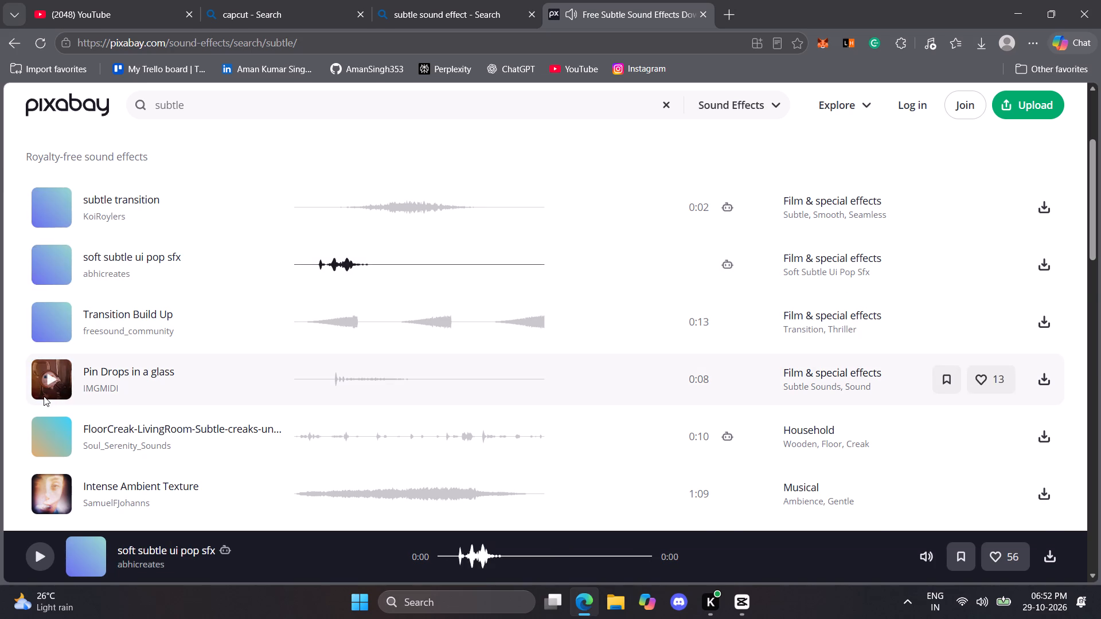
pyautogui.scroll(-2, 44, 396)
pyautogui.click(47, 245)
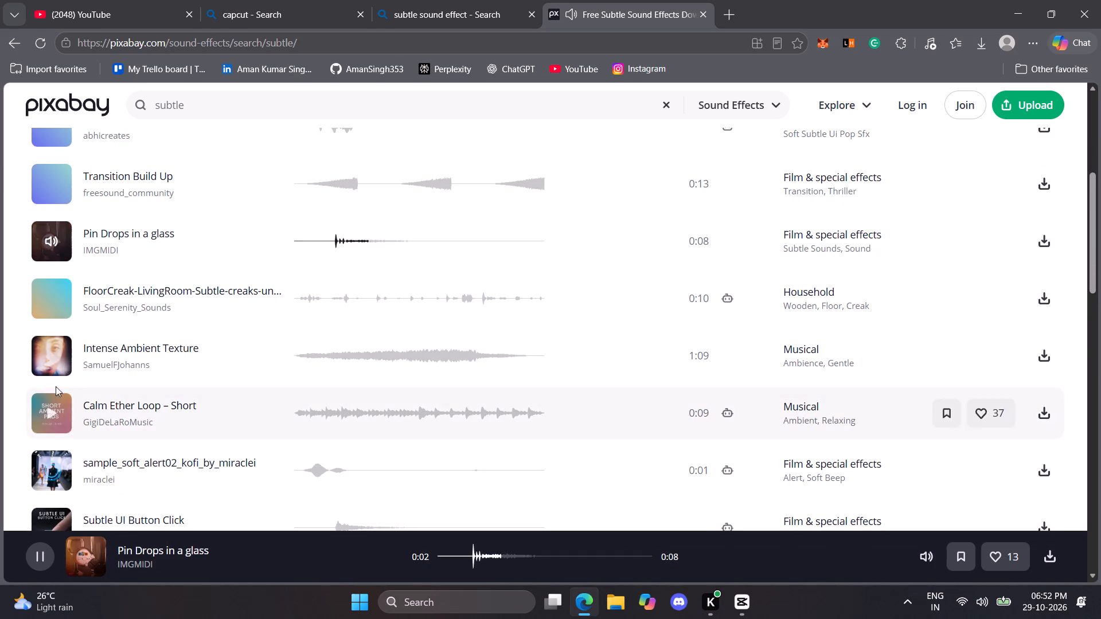
pyautogui.click(51, 354)
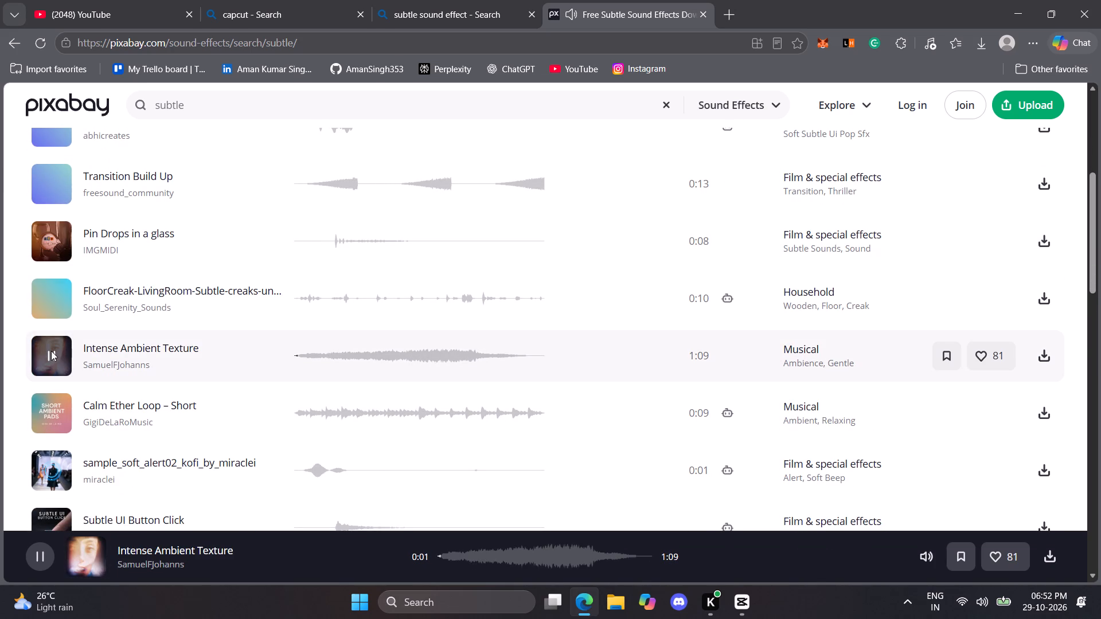
pyautogui.scroll(-1, 51, 351)
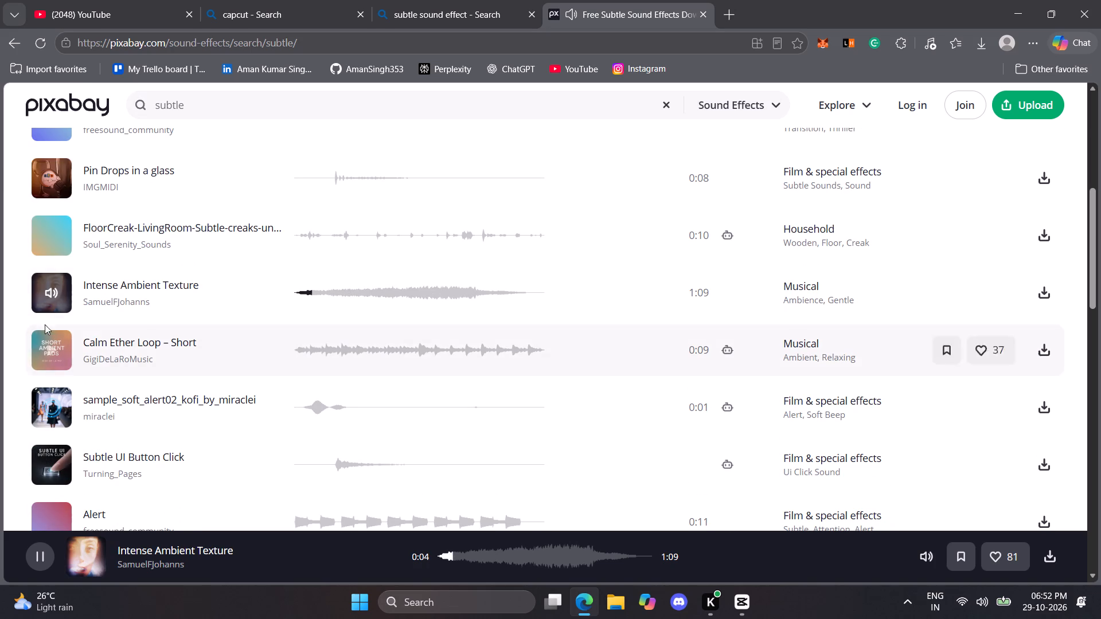
pyautogui.click(38, 554)
# Switch back to CapCut and add a custom adjustment above the Valorant clips at the start of the timeline.
pyautogui.click(750, 603)
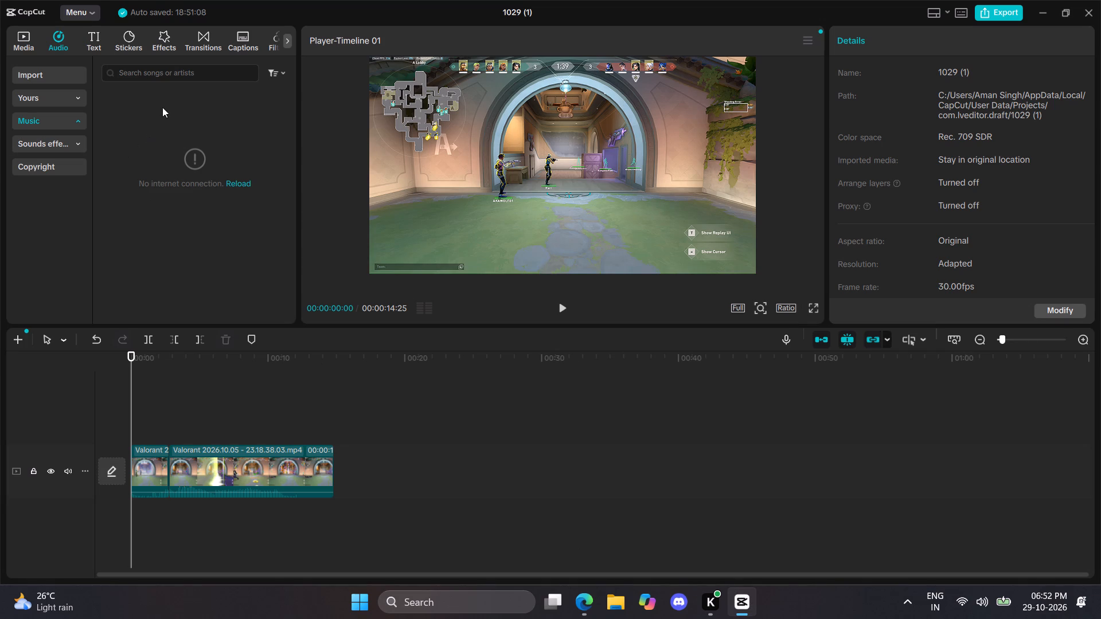
pyautogui.click(167, 36)
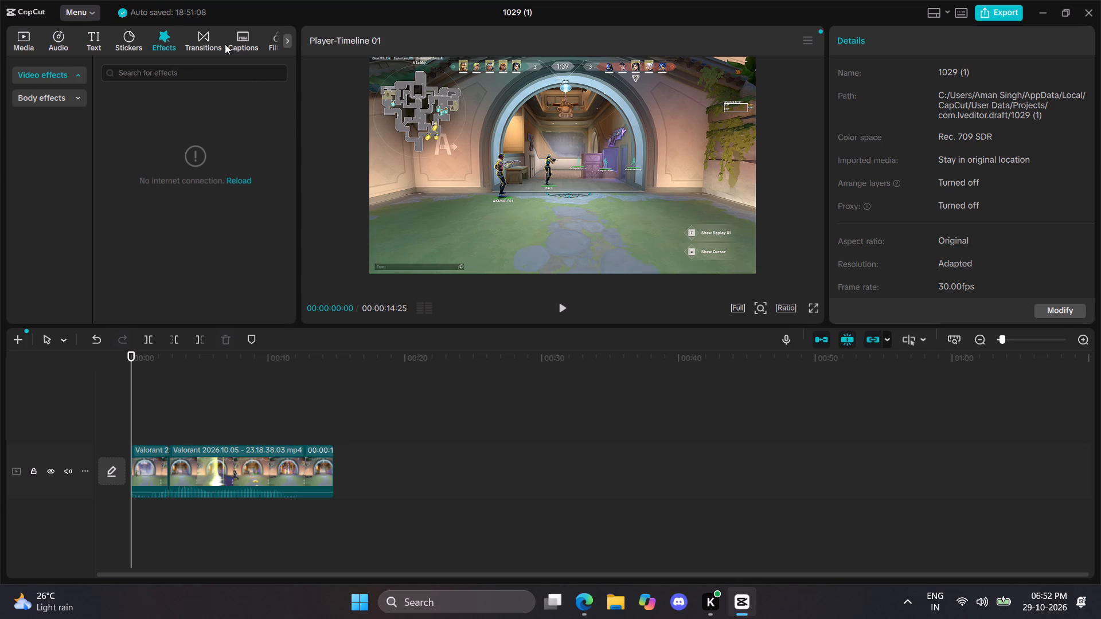
pyautogui.tripleClick(284, 42)
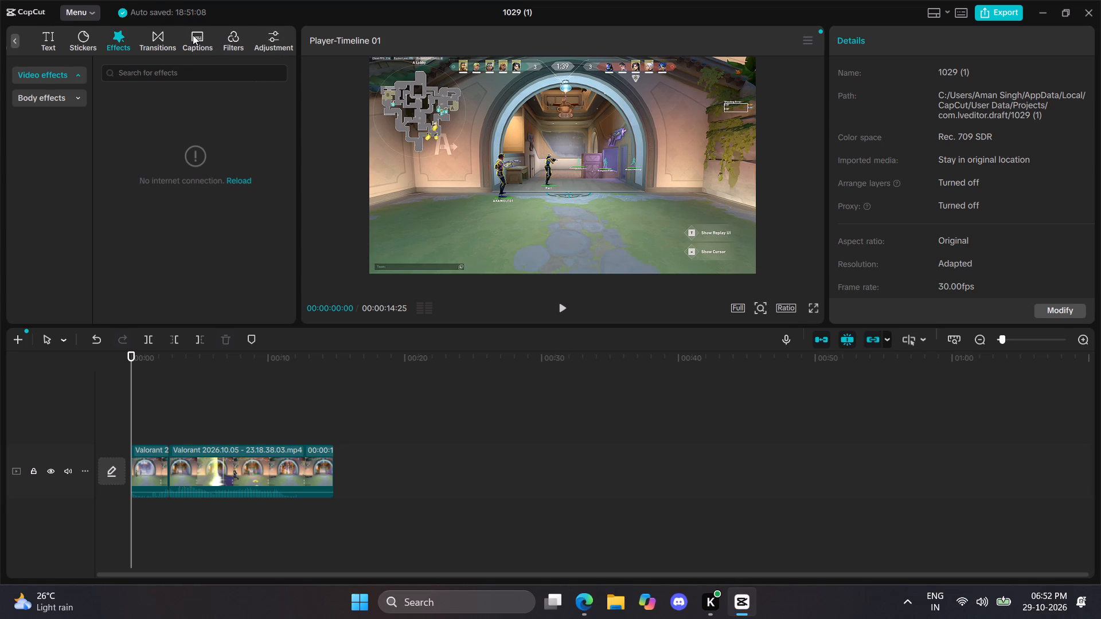
pyautogui.click(115, 100)
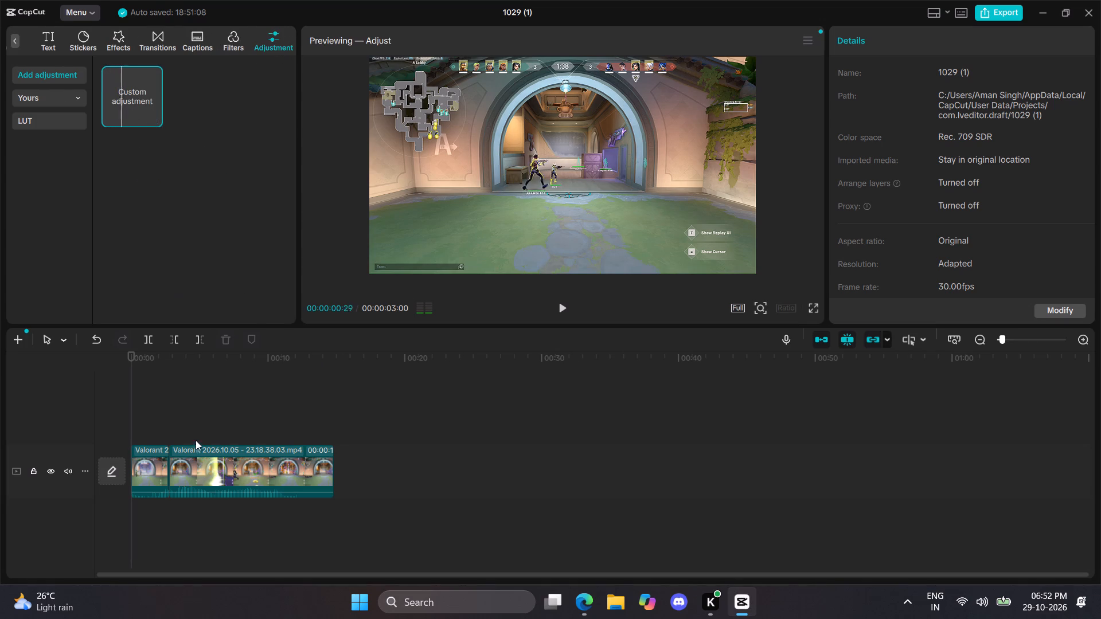
pyautogui.click(151, 116)
# Select the adjustment on the timeline, move the playhead to about 00:00:01:03 and retry loading its Basic adjustment settings.
pyautogui.click(151, 435)
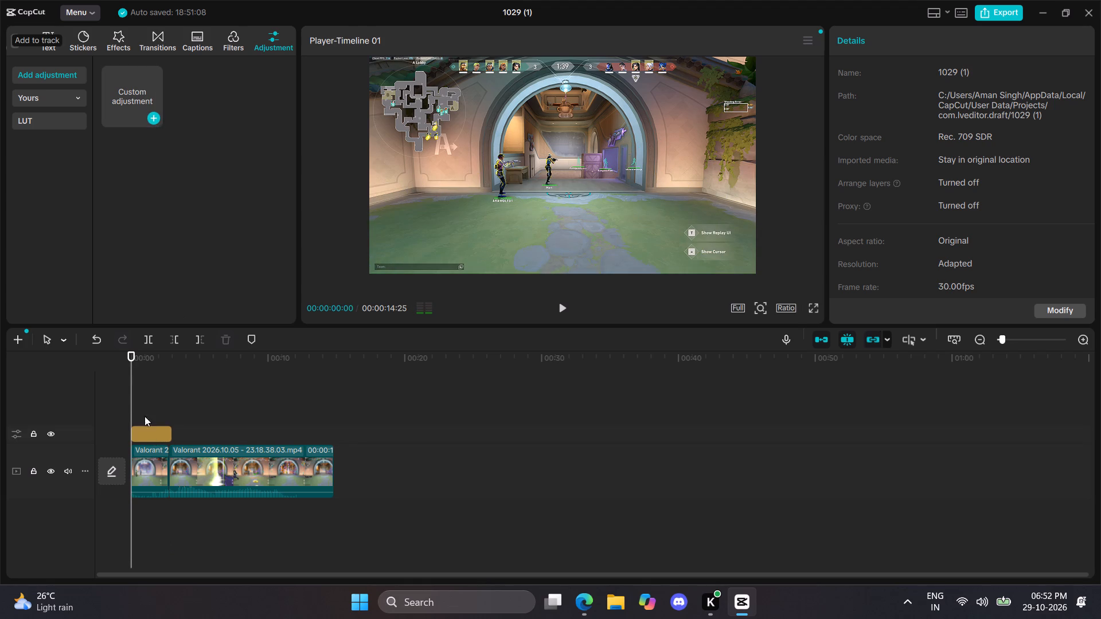
pyautogui.moveTo(129, 352); pyautogui.dragTo(146, 356)
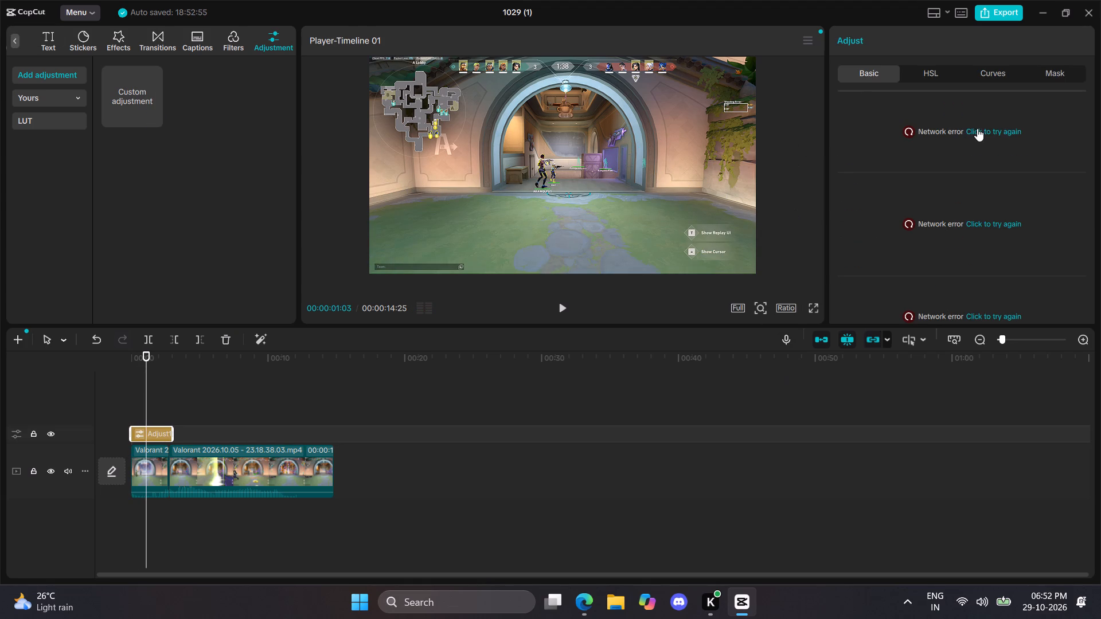
pyautogui.click(930, 132)
pyautogui.click(985, 136)
pyautogui.click(985, 127)
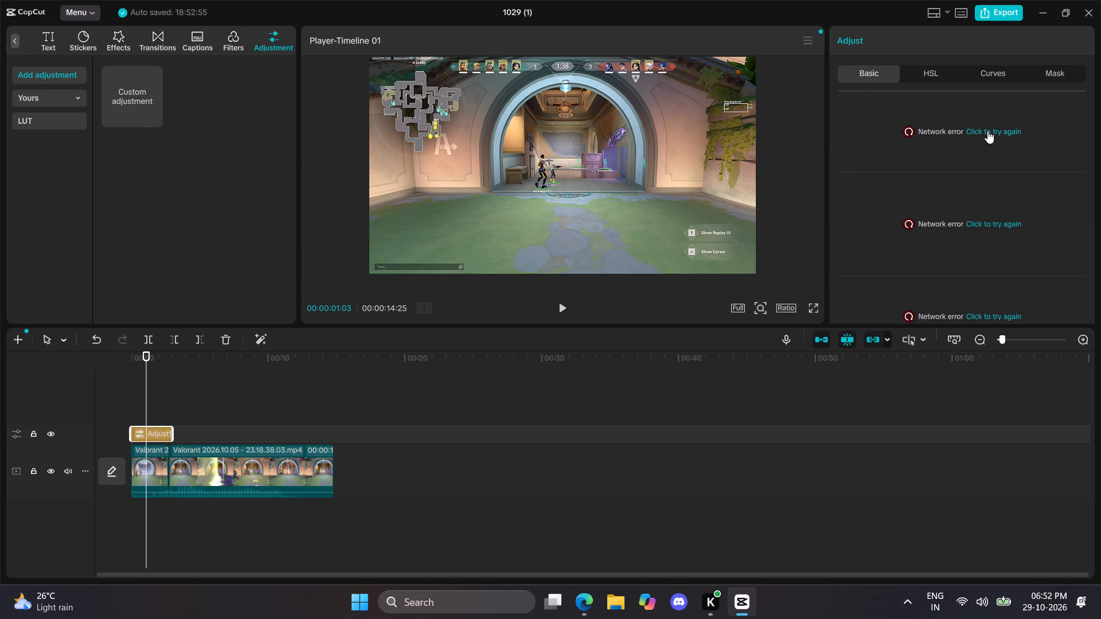
pyautogui.click(987, 132)
pyautogui.click(987, 132)
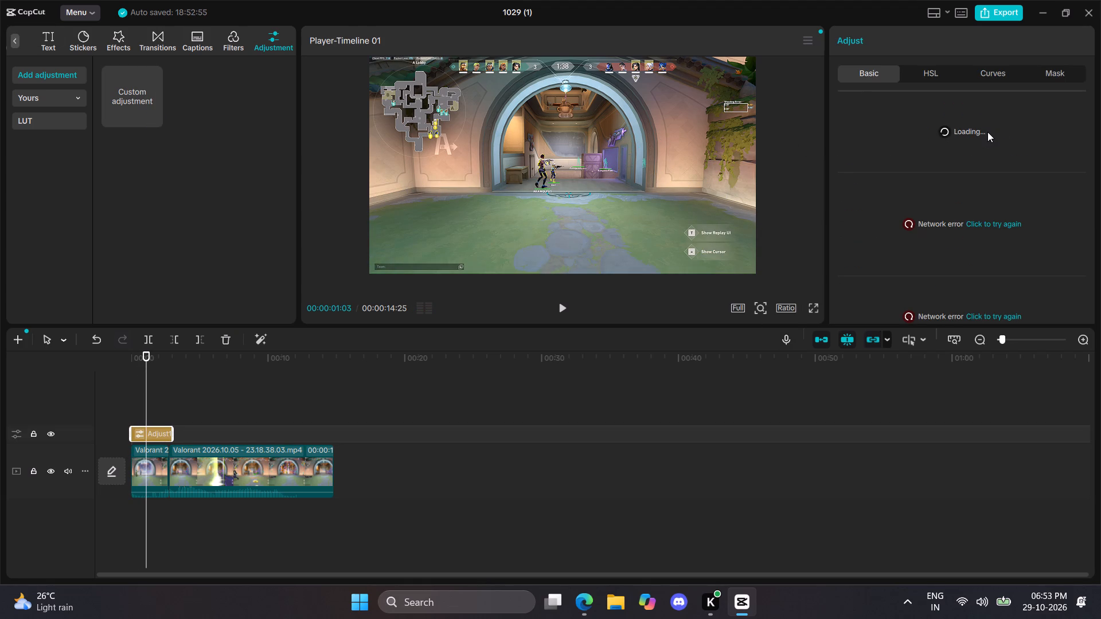
# Close the 1029 (1) project editor, return to the CapCut home screen and dismiss the What's new window.
pyautogui.click(1100, 0)
pyautogui.click(1091, 7)
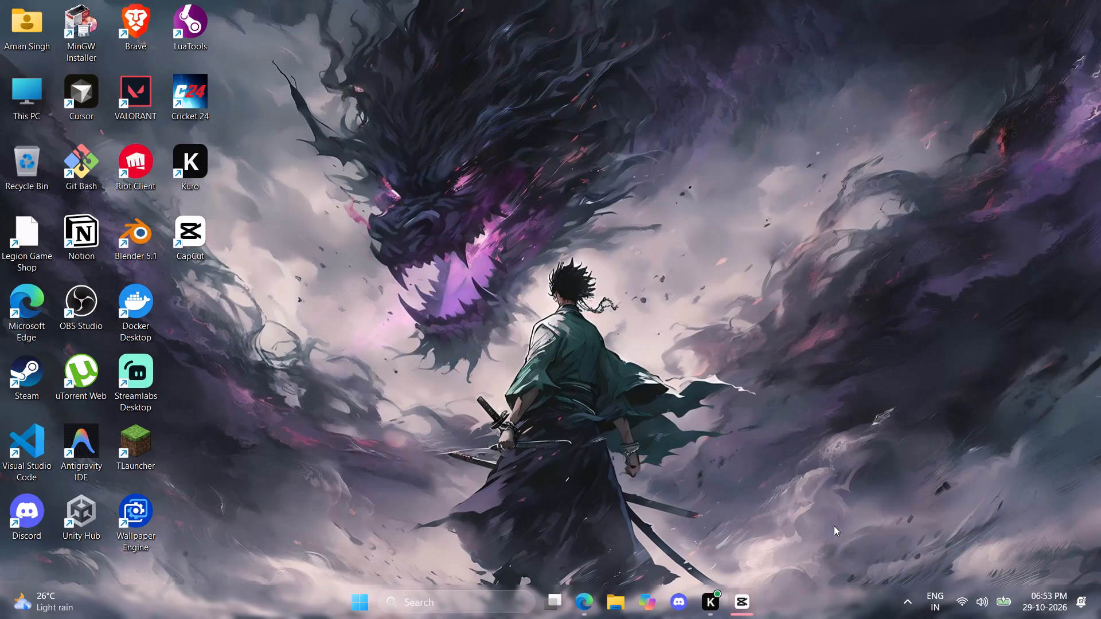
pyautogui.click(745, 609)
pyautogui.click(1076, 0)
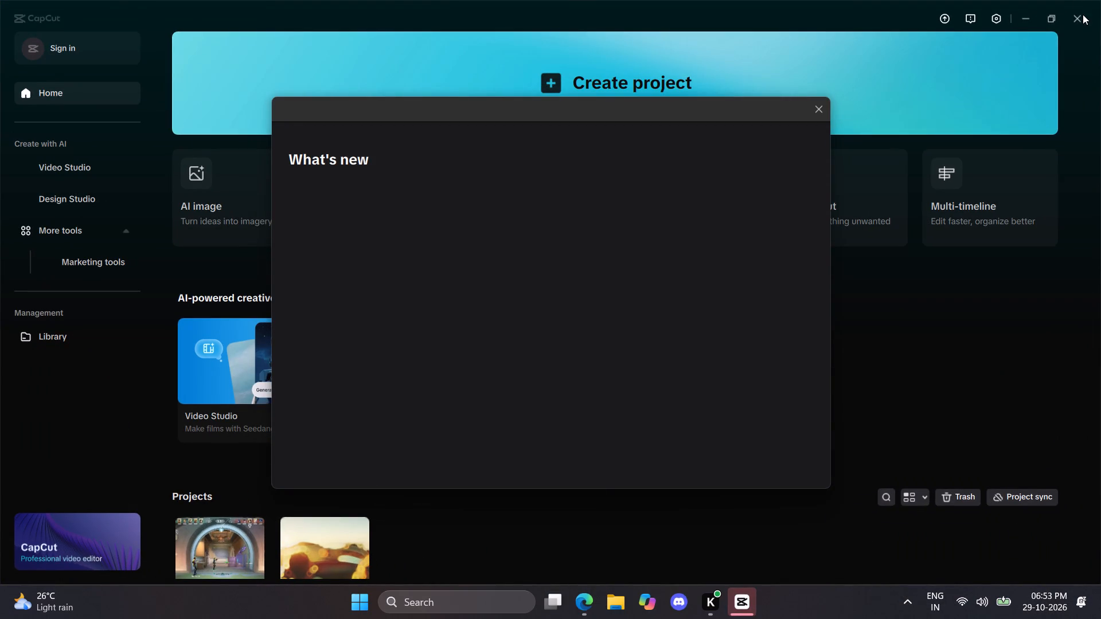
pyautogui.click(1083, 14)
pyautogui.click(813, 103)
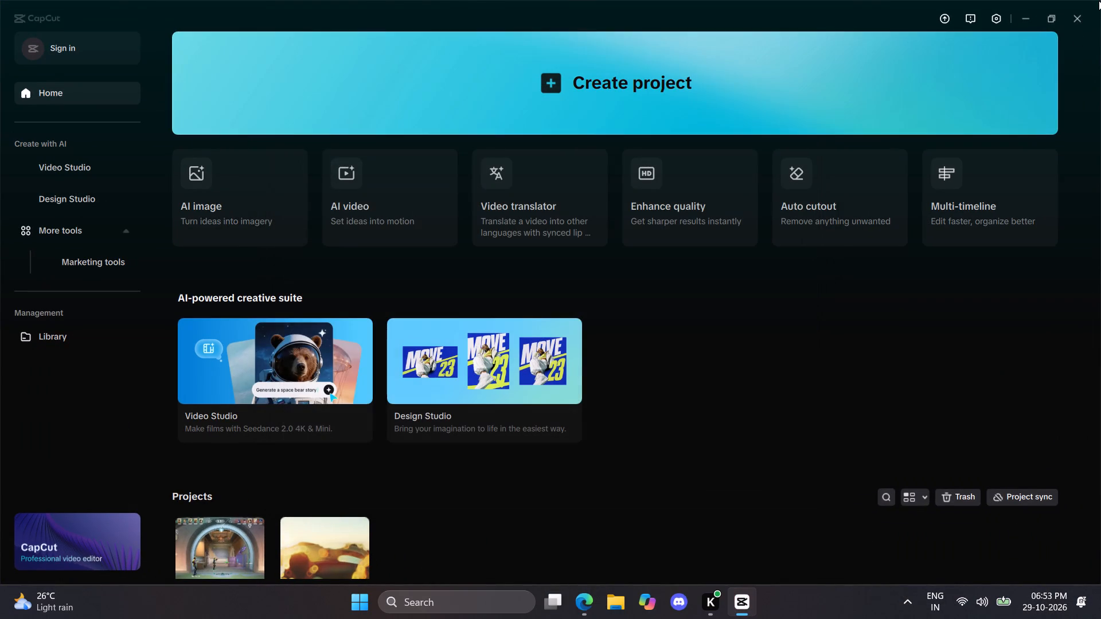
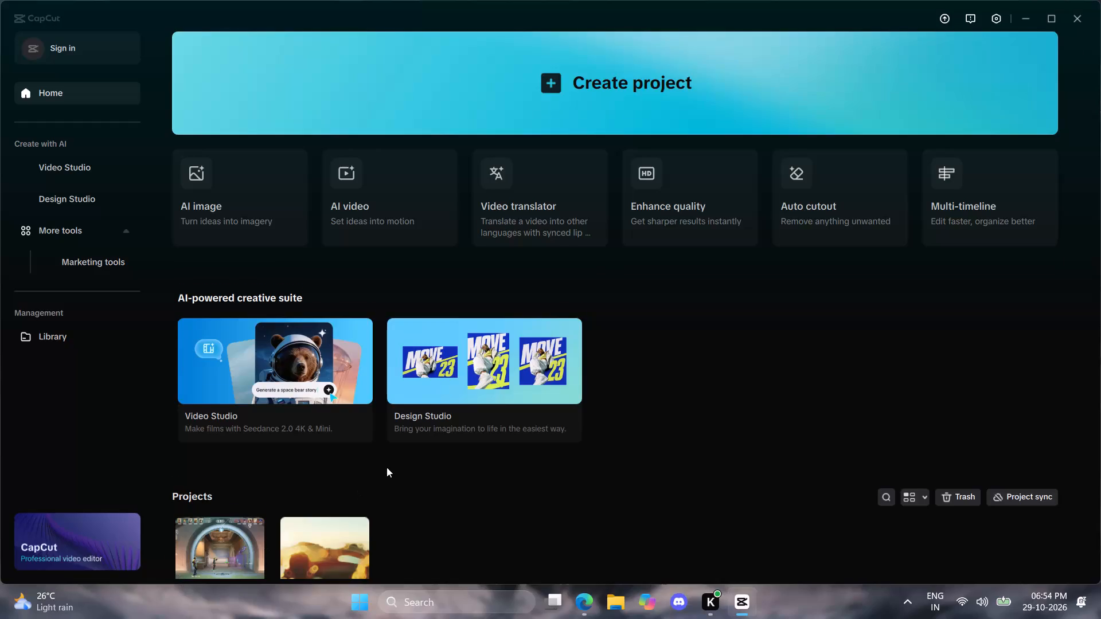
# Move the project named 1029 to the trash, keeping the 1029 (1) project.
pyautogui.scroll(-1, 386, 467)
pyautogui.scroll(-3, 353, 517)
pyautogui.click(360, 547)
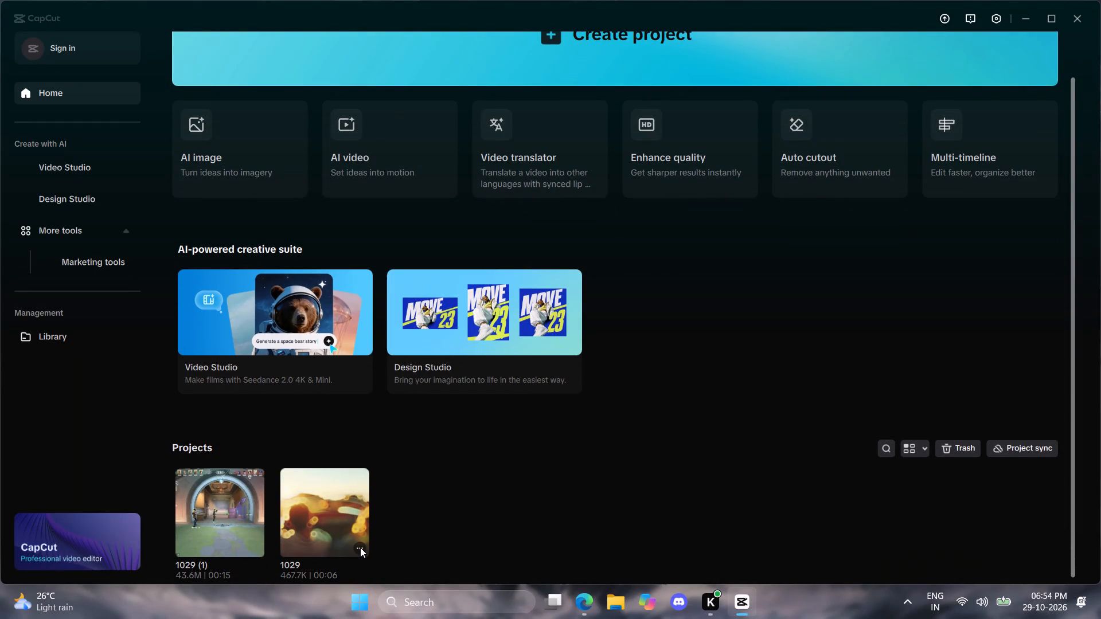
pyautogui.click(392, 568)
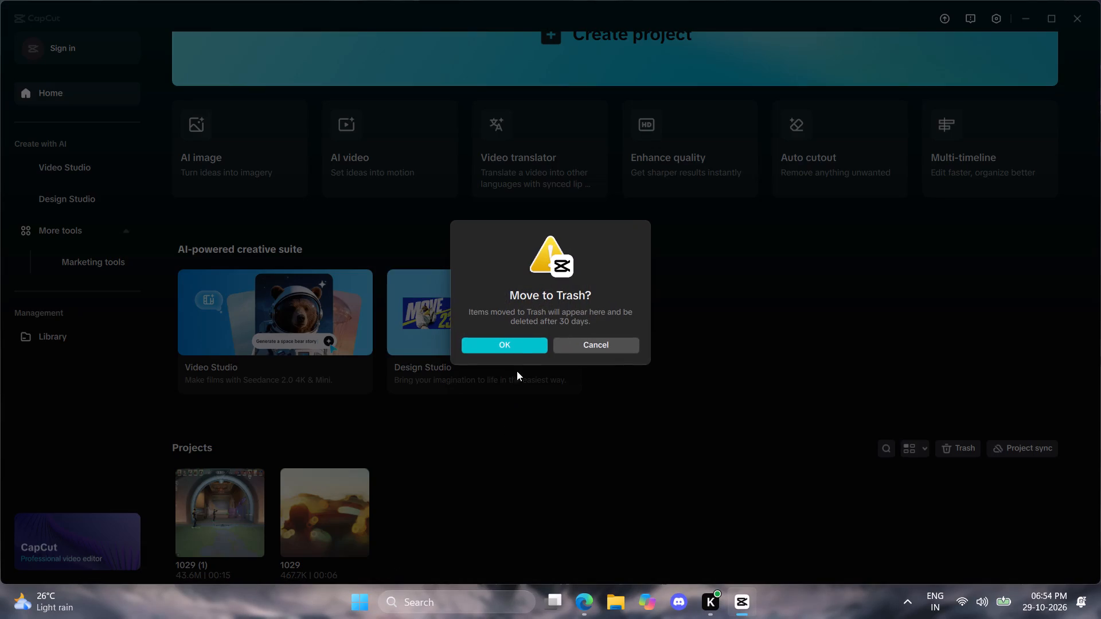
pyautogui.click(514, 343)
# Open the project trash and empty it, permanently deleting the 1029 project.
pyautogui.click(954, 445)
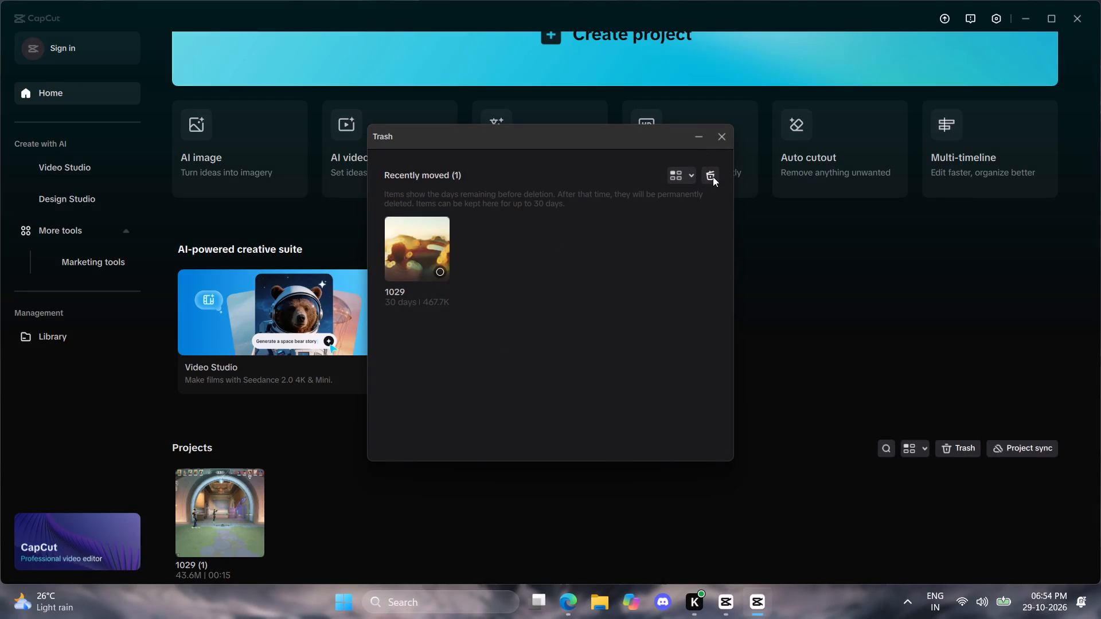
pyautogui.click(713, 177)
pyautogui.click(524, 343)
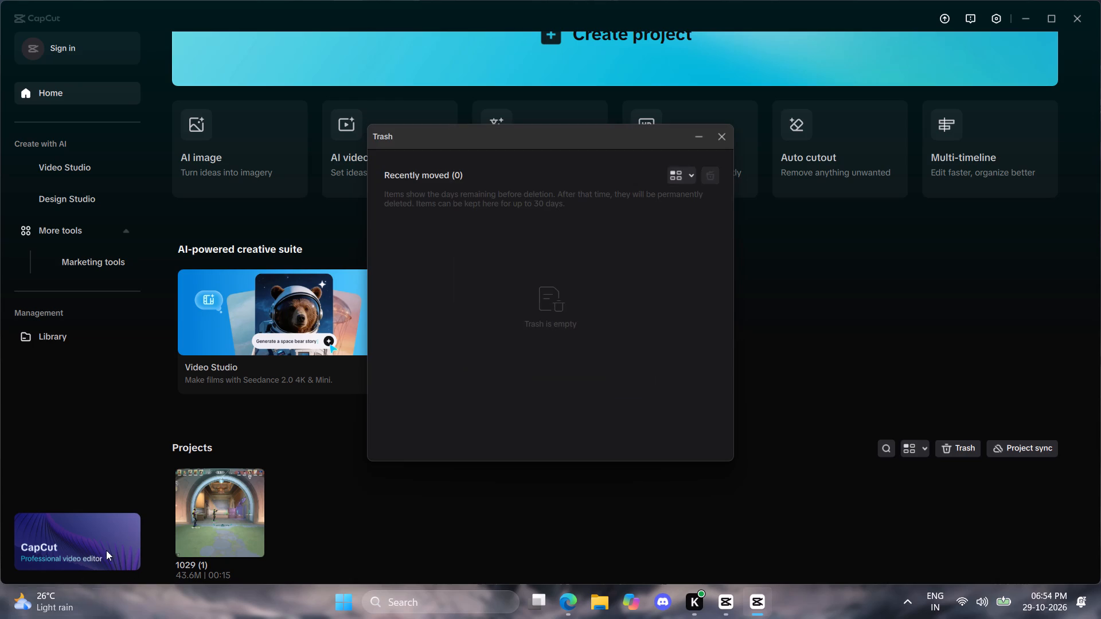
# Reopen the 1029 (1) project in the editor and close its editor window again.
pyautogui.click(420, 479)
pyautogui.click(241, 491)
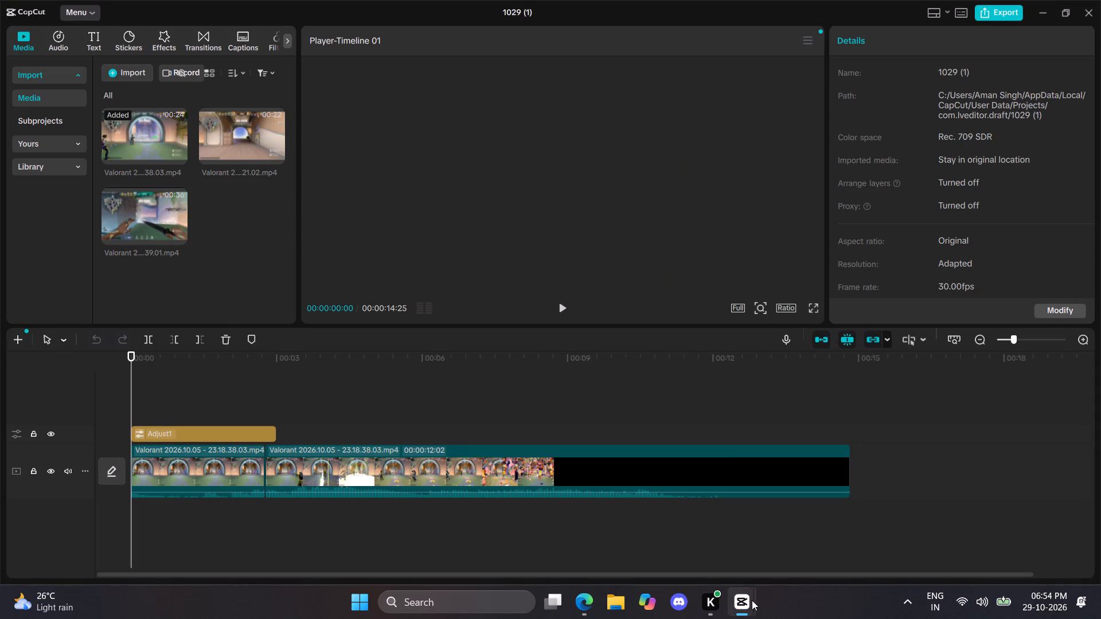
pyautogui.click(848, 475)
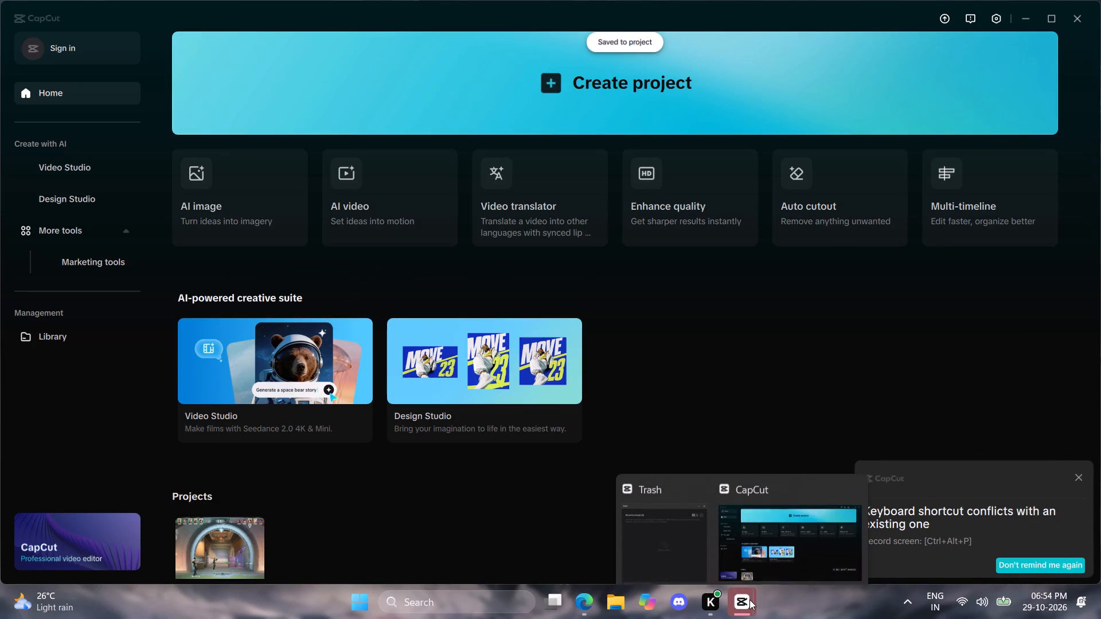
# Close the Trash window that is still open.
pyautogui.click(696, 479)
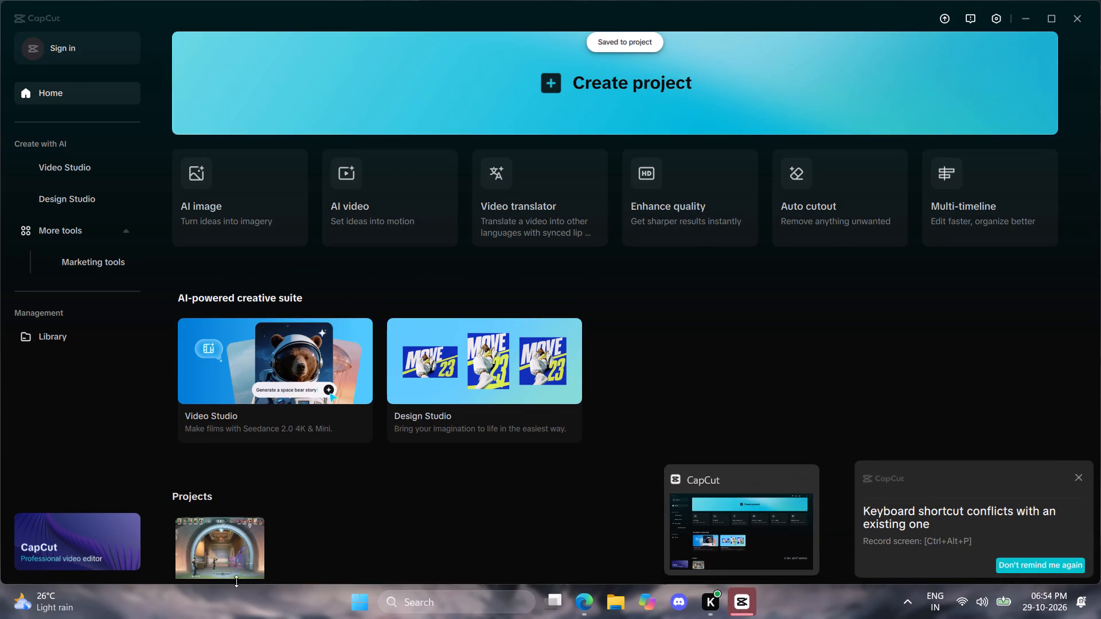
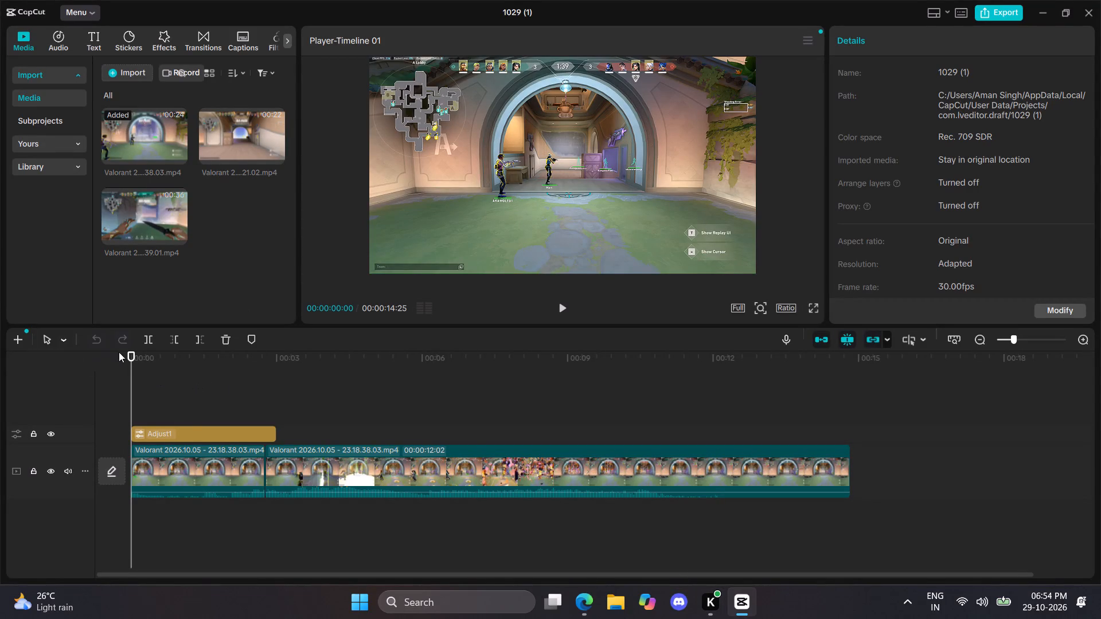
# Select the Adjust1 adjustment layer, retry loading its basic adjustment settings, view its Curves section and check the system's network settings.
pyautogui.moveTo(145, 355); pyautogui.dragTo(163, 355)
pyautogui.click(197, 430)
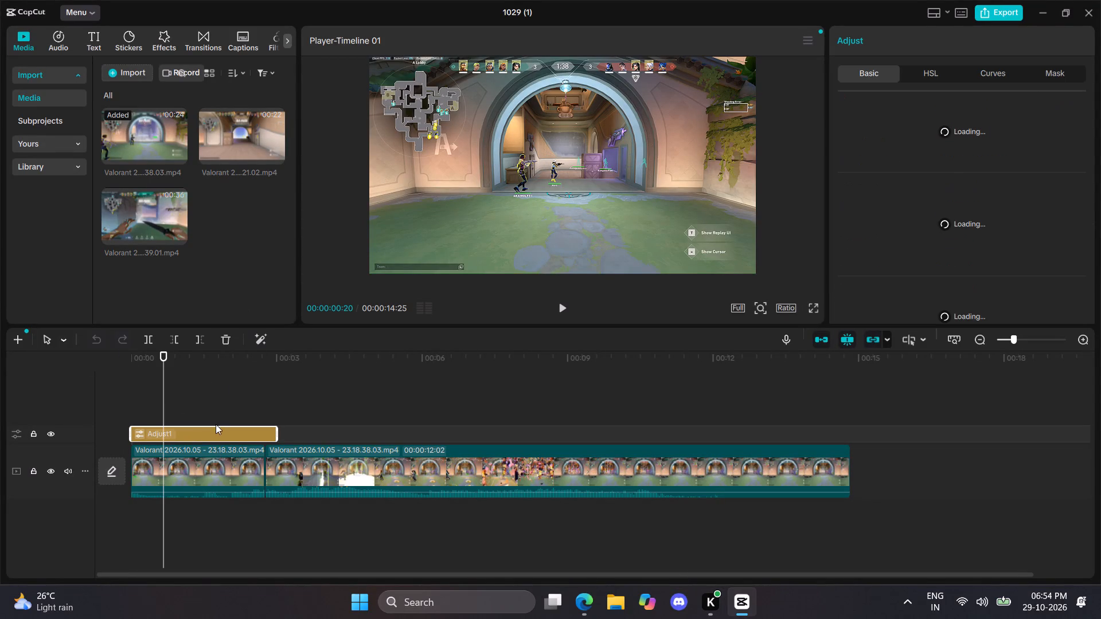
pyautogui.tripleClick(998, 129)
pyautogui.click(998, 129)
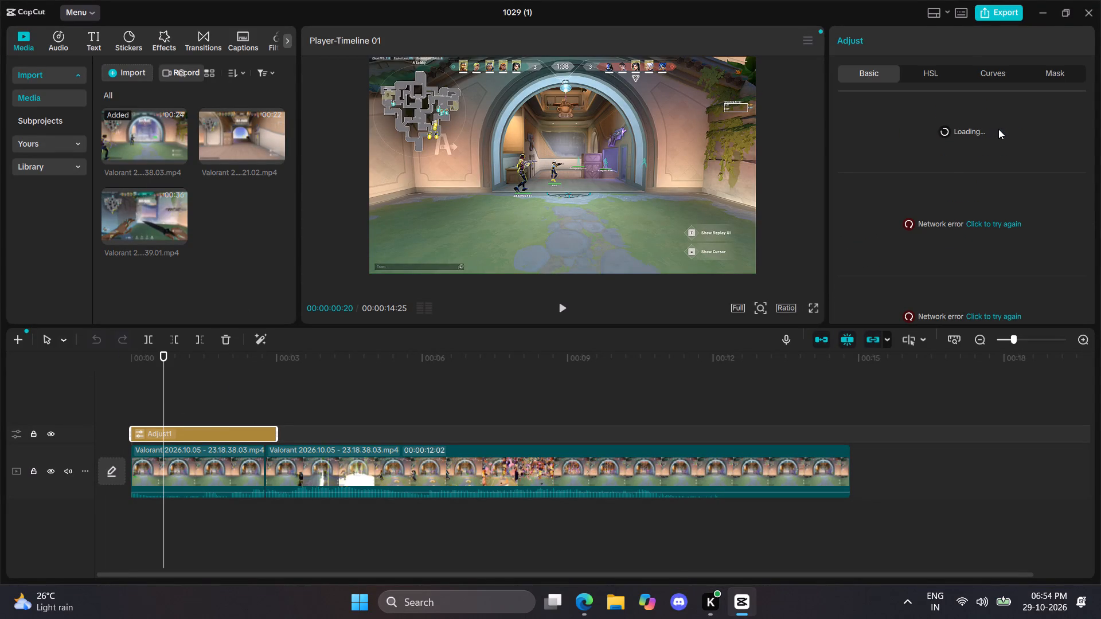
pyautogui.click(998, 129)
pyautogui.click(1012, 68)
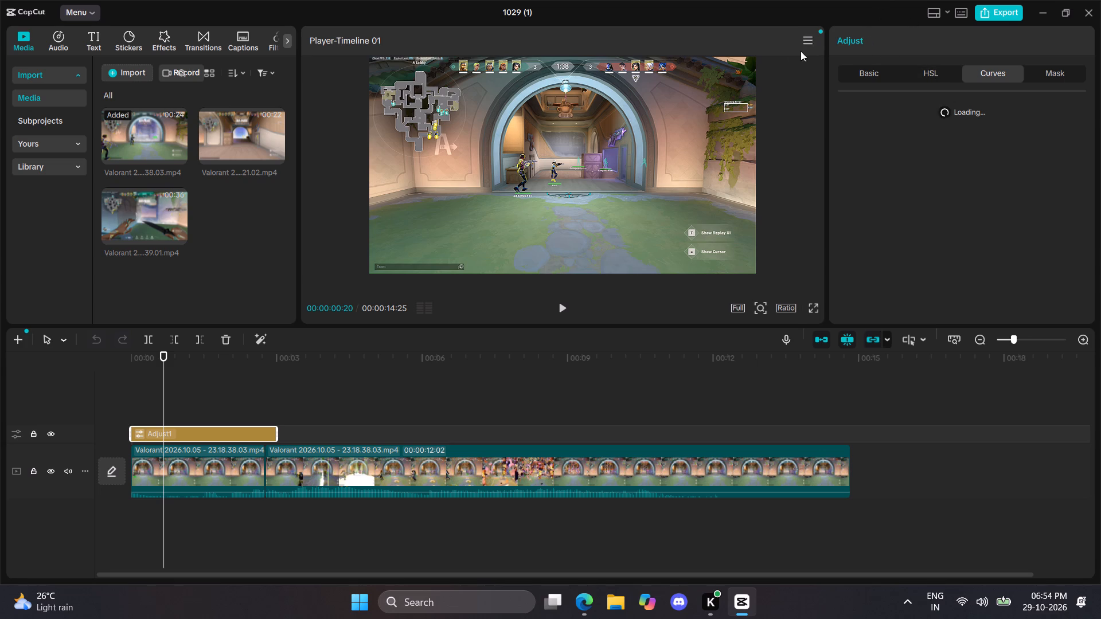
pyautogui.click(1010, 618)
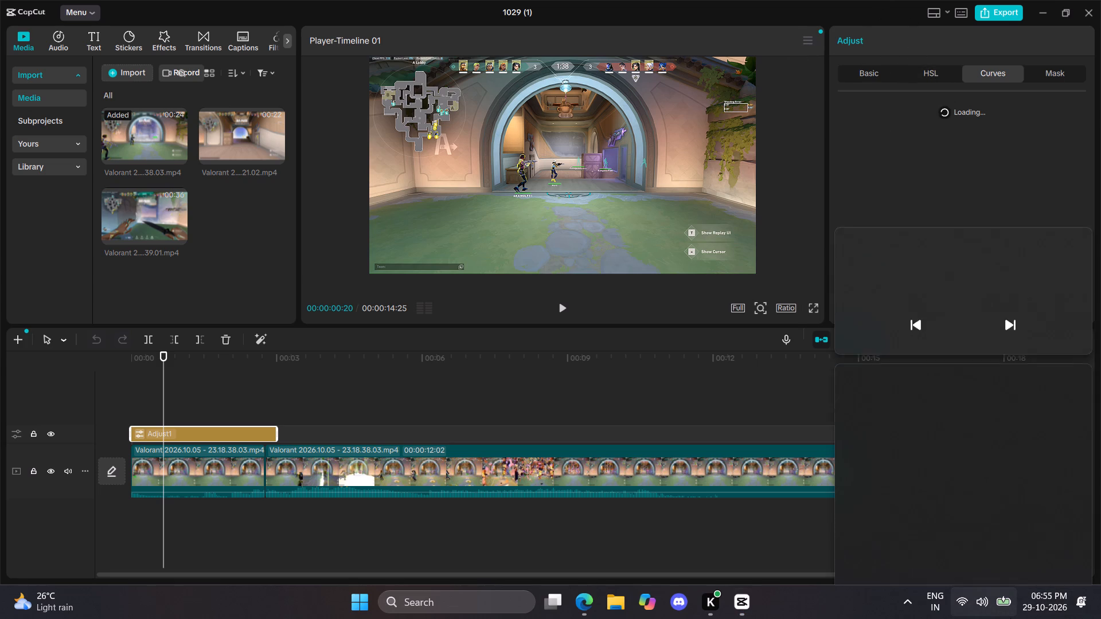
pyautogui.click(1010, 618)
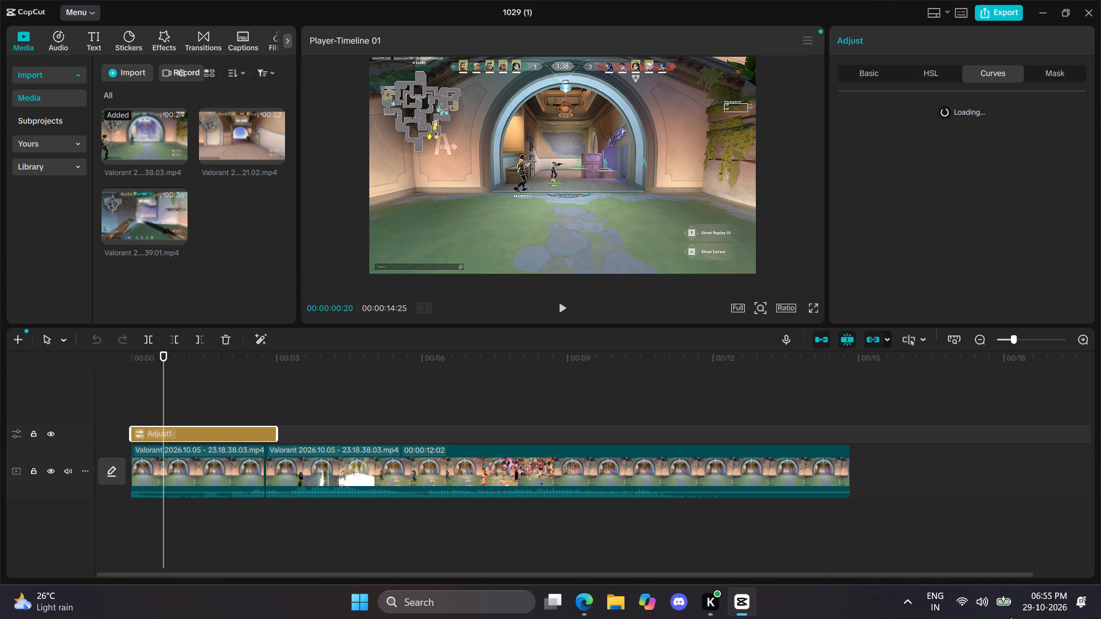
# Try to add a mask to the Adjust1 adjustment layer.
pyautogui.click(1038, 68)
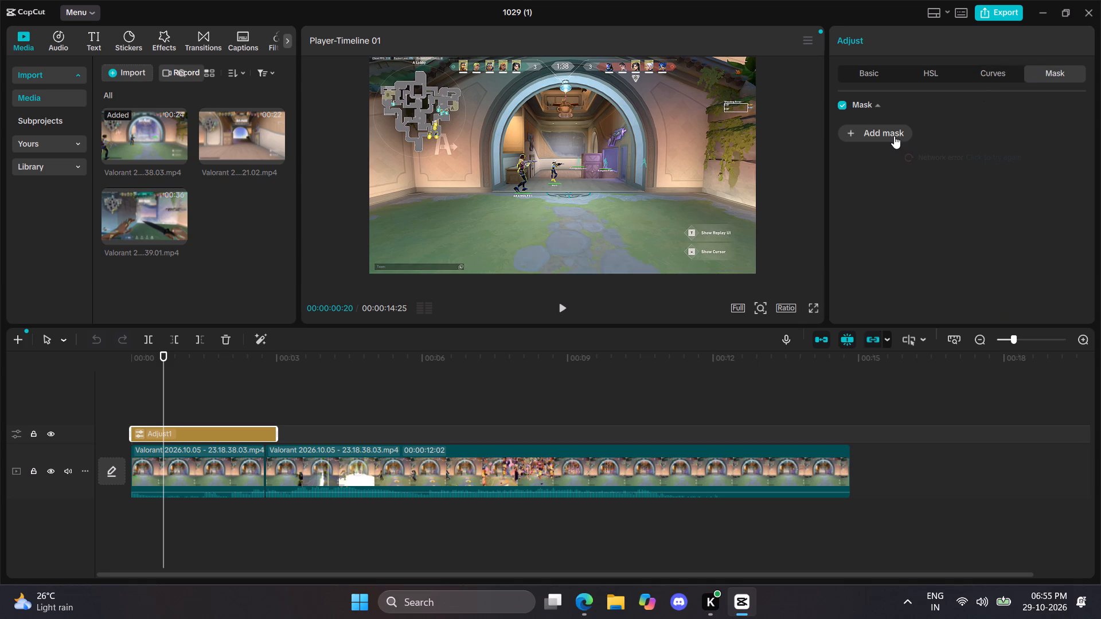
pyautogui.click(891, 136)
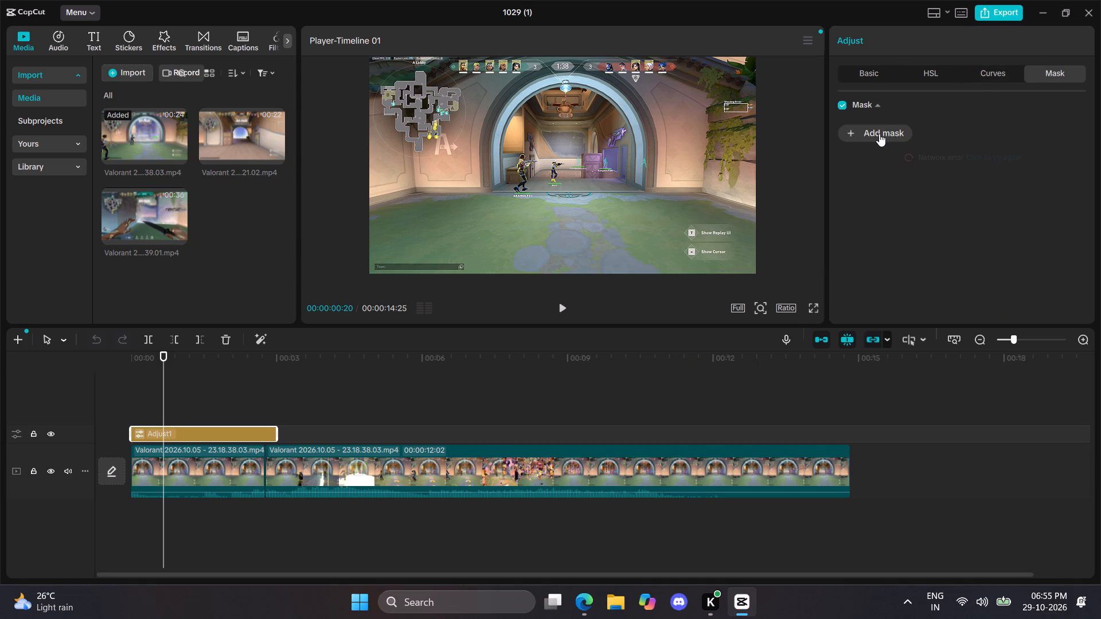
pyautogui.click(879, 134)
# Preview the opening, trim the end of Adjust1 to about 00:00:02:24 at the cut between the two clips, and replay the cut.
pyautogui.moveTo(162, 355); pyautogui.dragTo(73, 382)
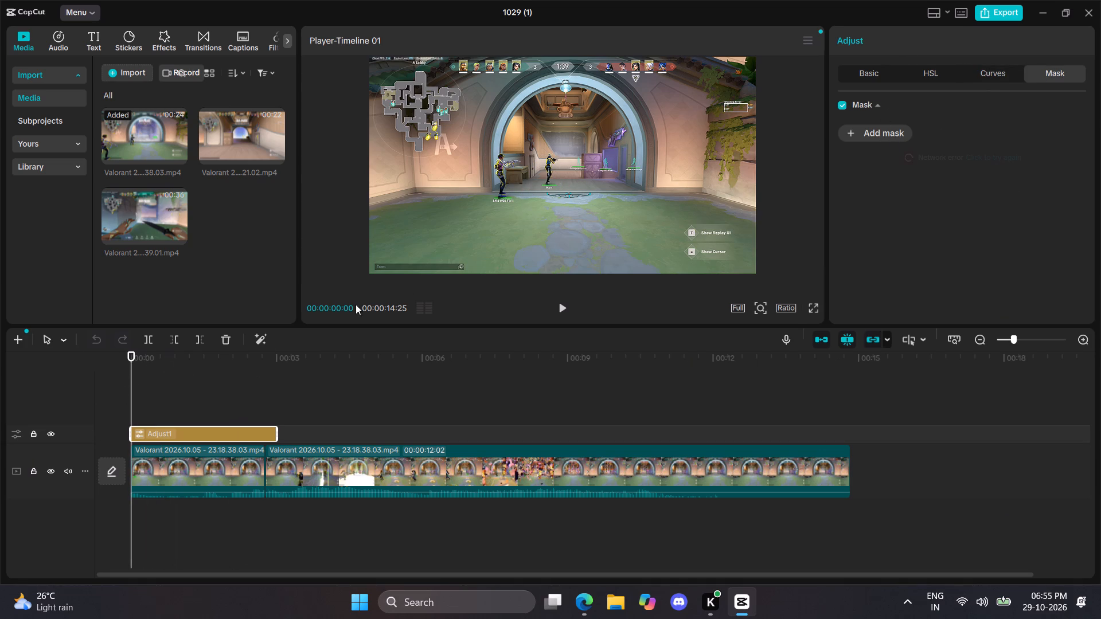
pyautogui.click(562, 306)
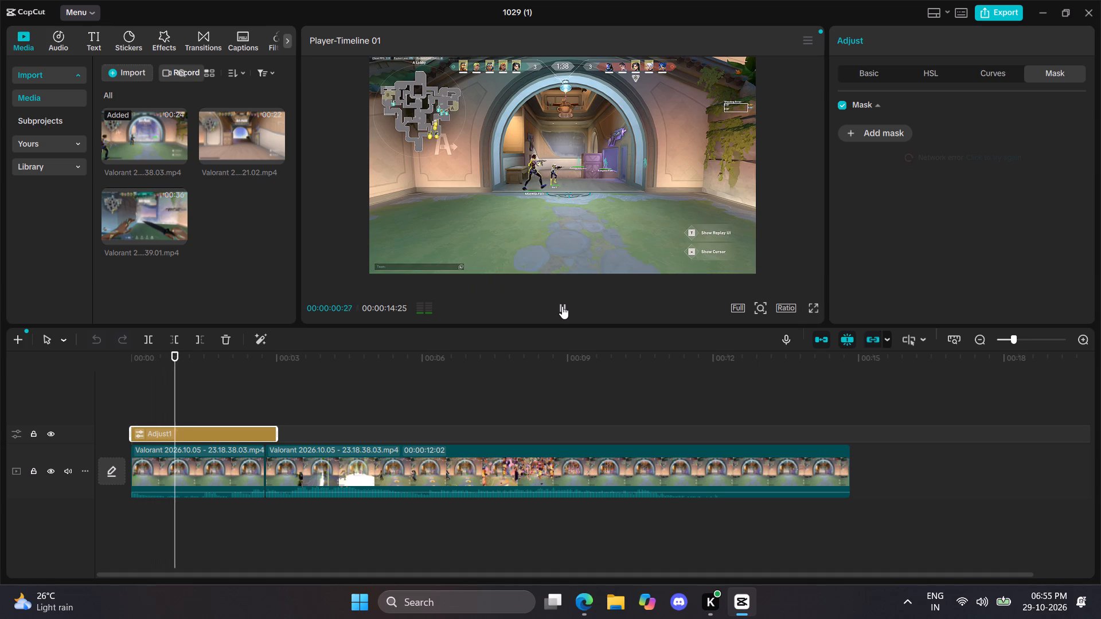
pyautogui.click(562, 306)
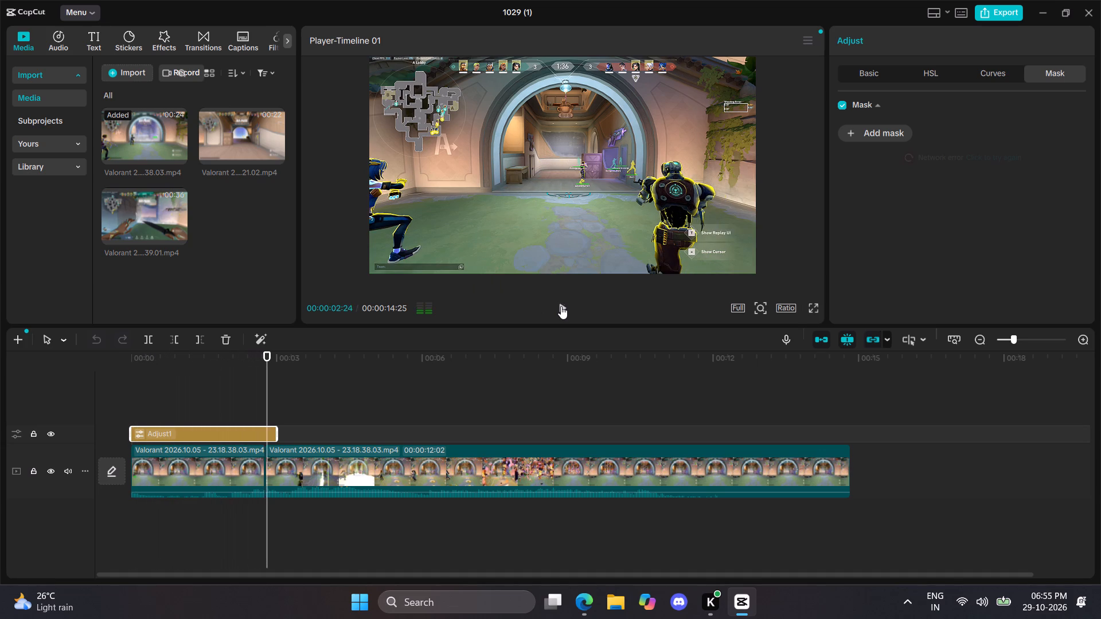
pyautogui.moveTo(278, 432); pyautogui.dragTo(269, 432)
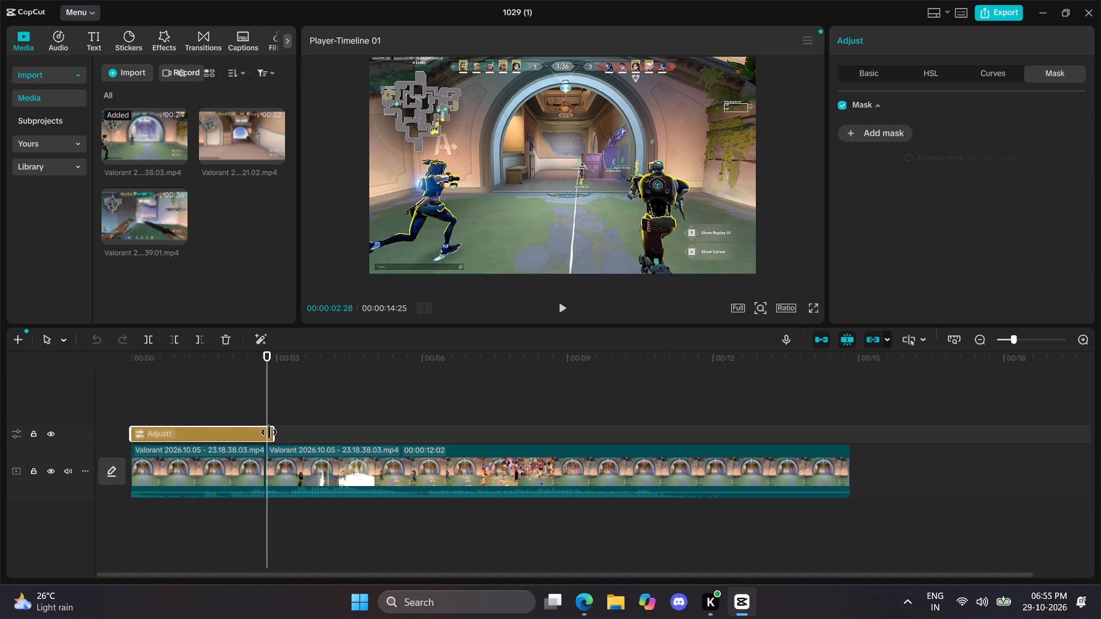
pyautogui.moveTo(269, 432); pyautogui.dragTo(264, 432)
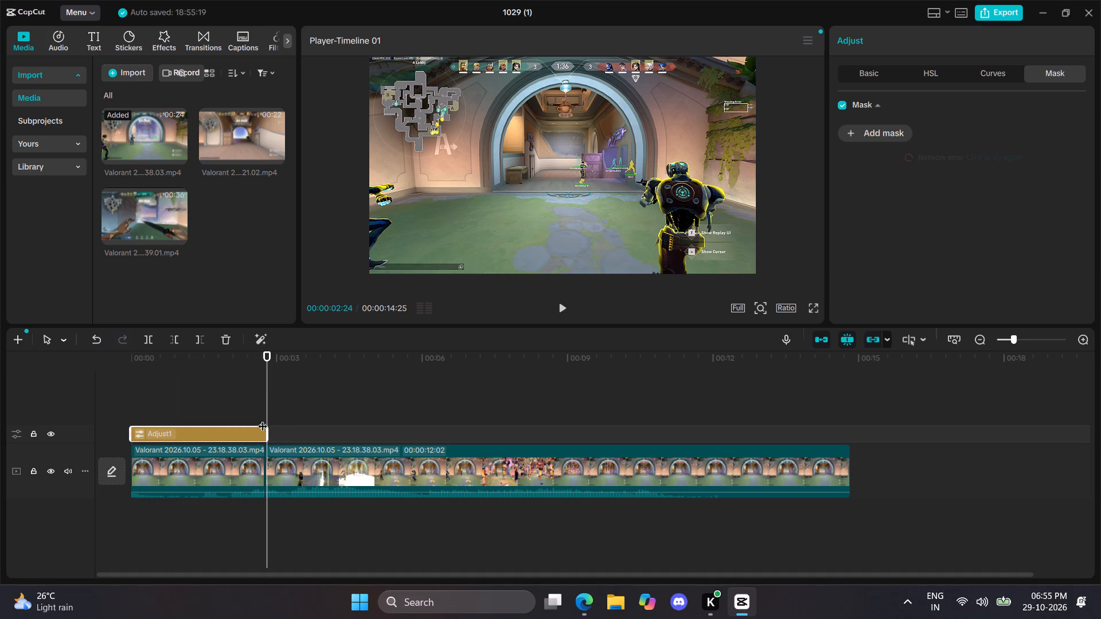
pyautogui.moveTo(268, 356); pyautogui.dragTo(252, 356)
pyautogui.press('space')
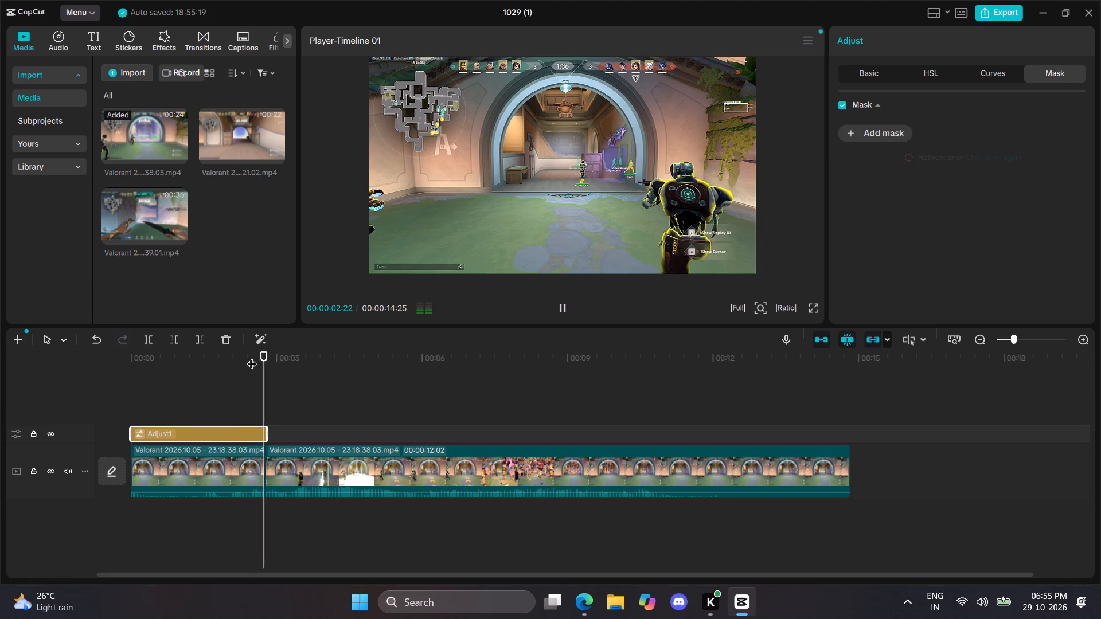
pyautogui.press('space')
# Turn off auto snapping and the main track magnet, and move the second clip along the track to start at about 00:00:05:12.
pyautogui.moveTo(337, 463); pyautogui.dragTo(442, 459)
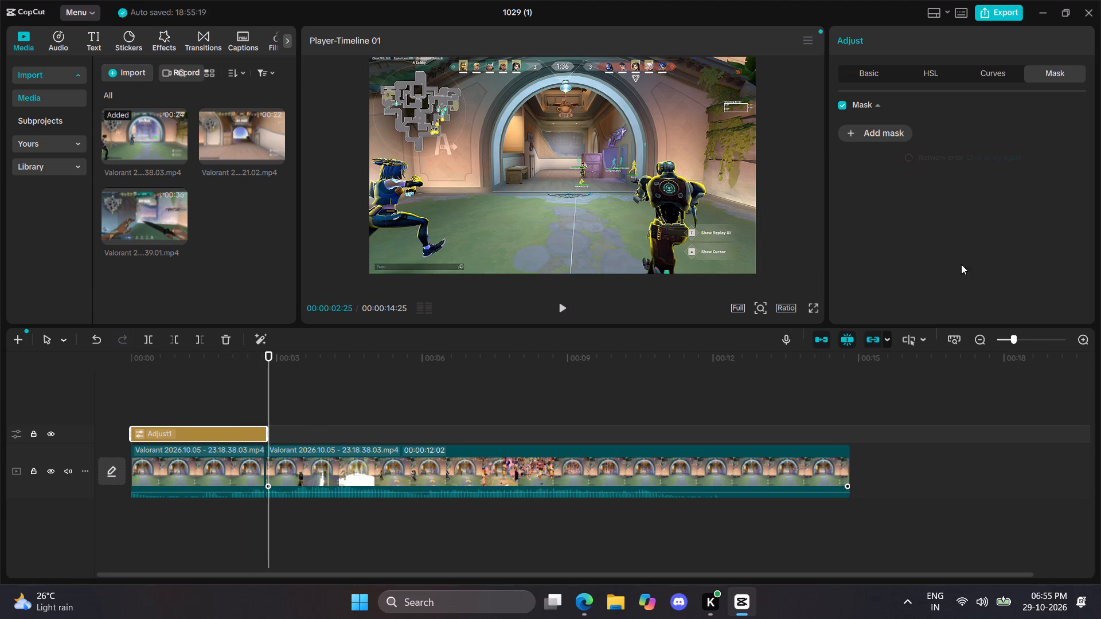
pyautogui.click(850, 340)
pyautogui.click(831, 338)
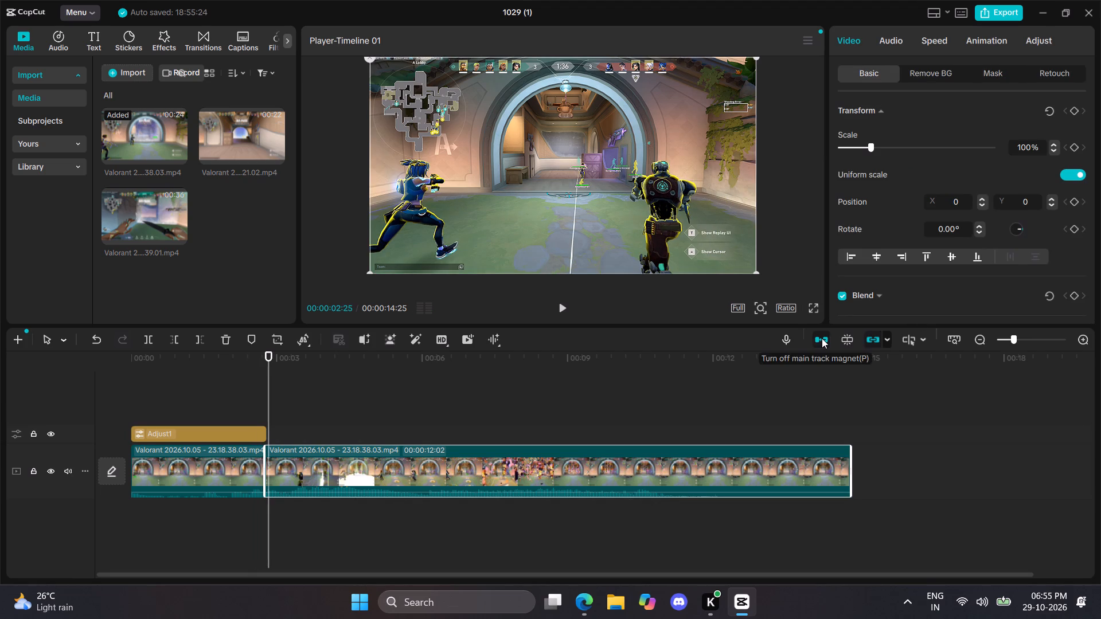
pyautogui.click(822, 338)
pyautogui.moveTo(536, 467); pyautogui.dragTo(640, 472)
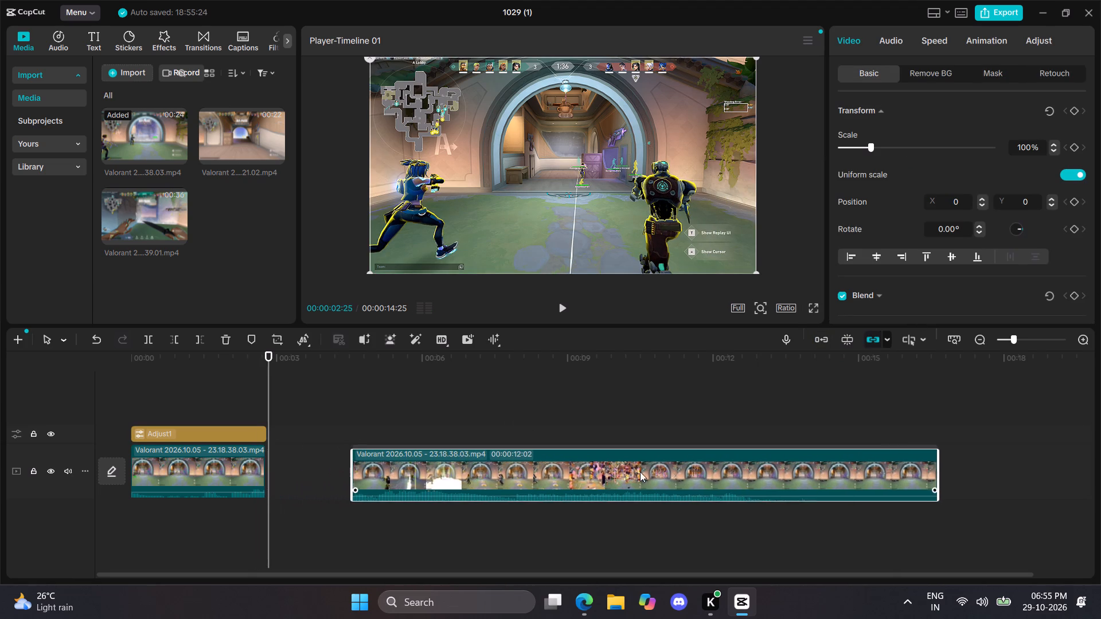
pyautogui.moveTo(640, 472); pyautogui.dragTo(664, 469)
# Play the first clip from its start through its end several times to examine the opening segment.
pyautogui.moveTo(268, 352); pyautogui.dragTo(228, 350)
pyautogui.press('space')
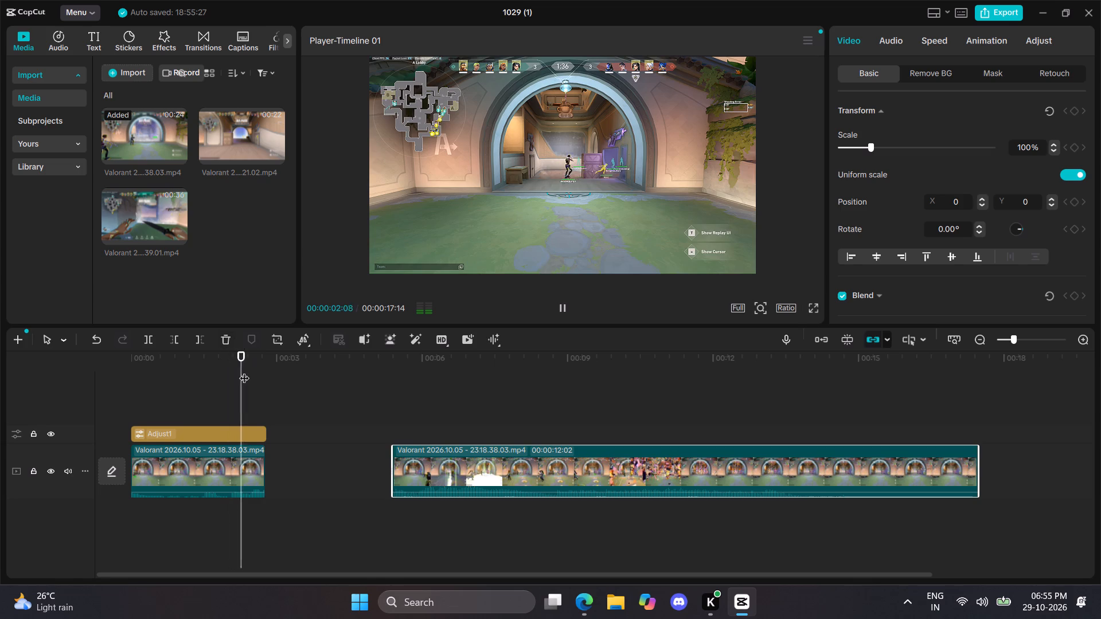
pyautogui.press('space')
pyautogui.moveTo(272, 351); pyautogui.dragTo(124, 352)
pyautogui.press('space')
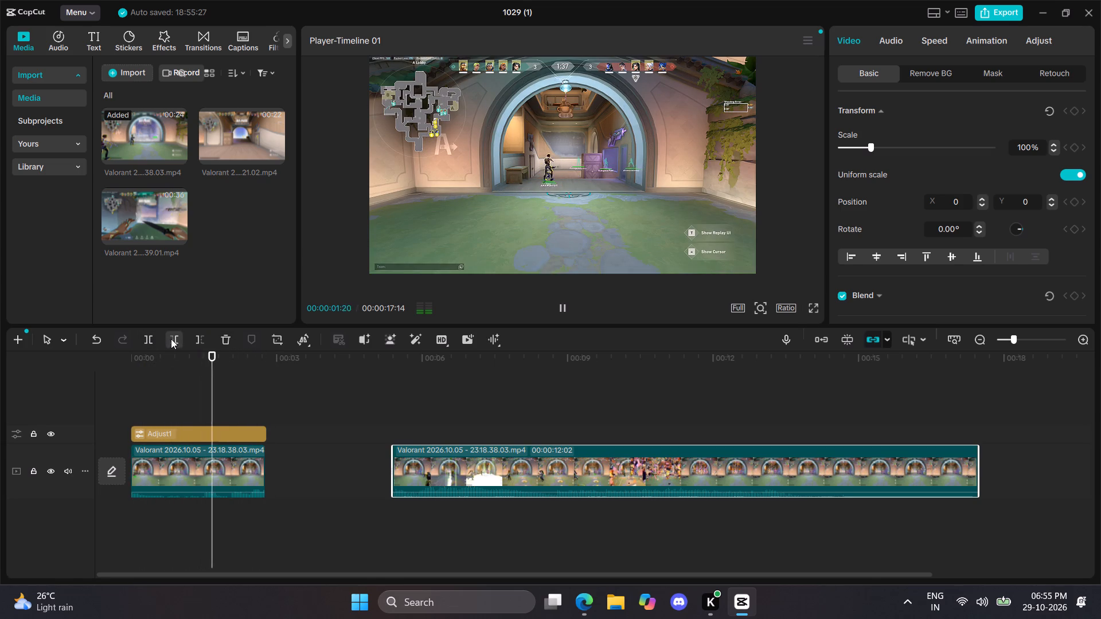
pyautogui.press('space')
pyautogui.press('space')
pyautogui.press('space')
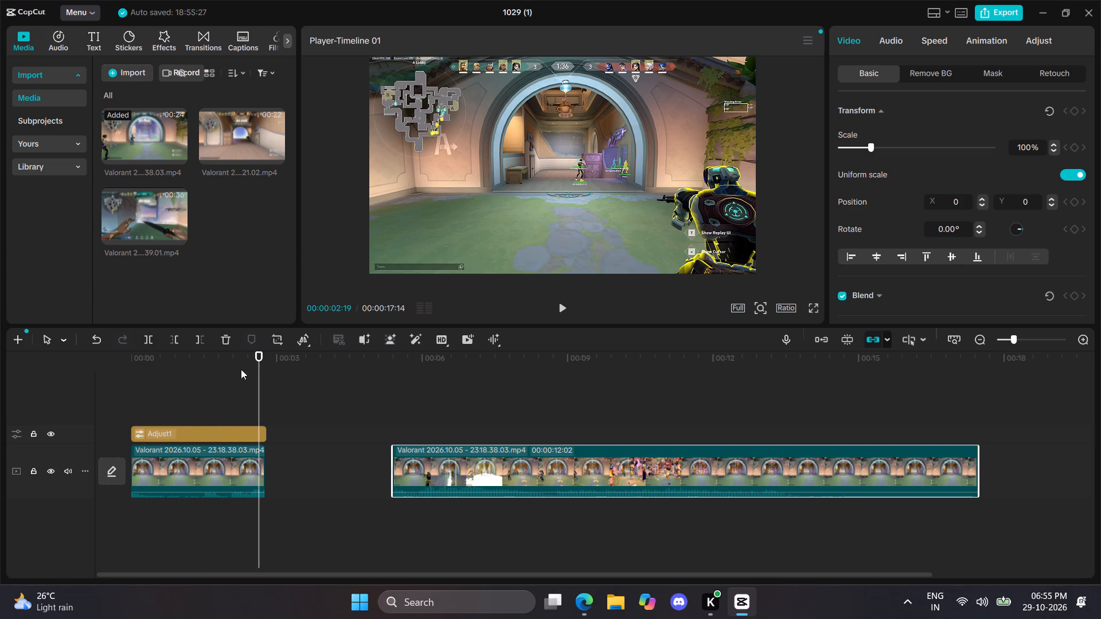
pyautogui.moveTo(259, 355); pyautogui.dragTo(135, 355)
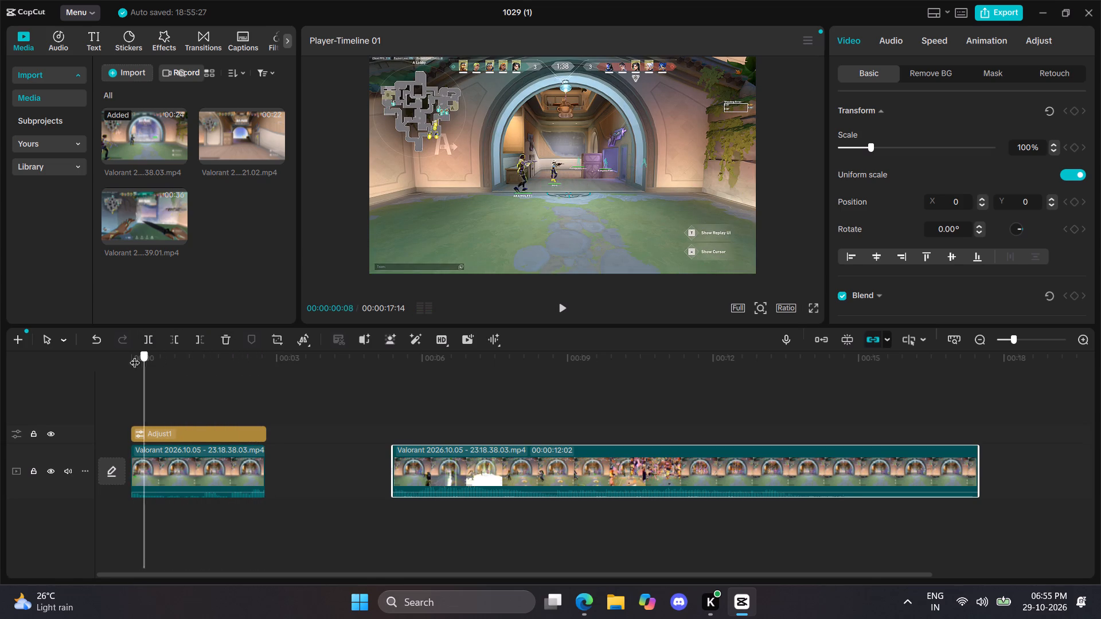
pyautogui.moveTo(135, 355); pyautogui.dragTo(130, 355)
pyautogui.press('space')
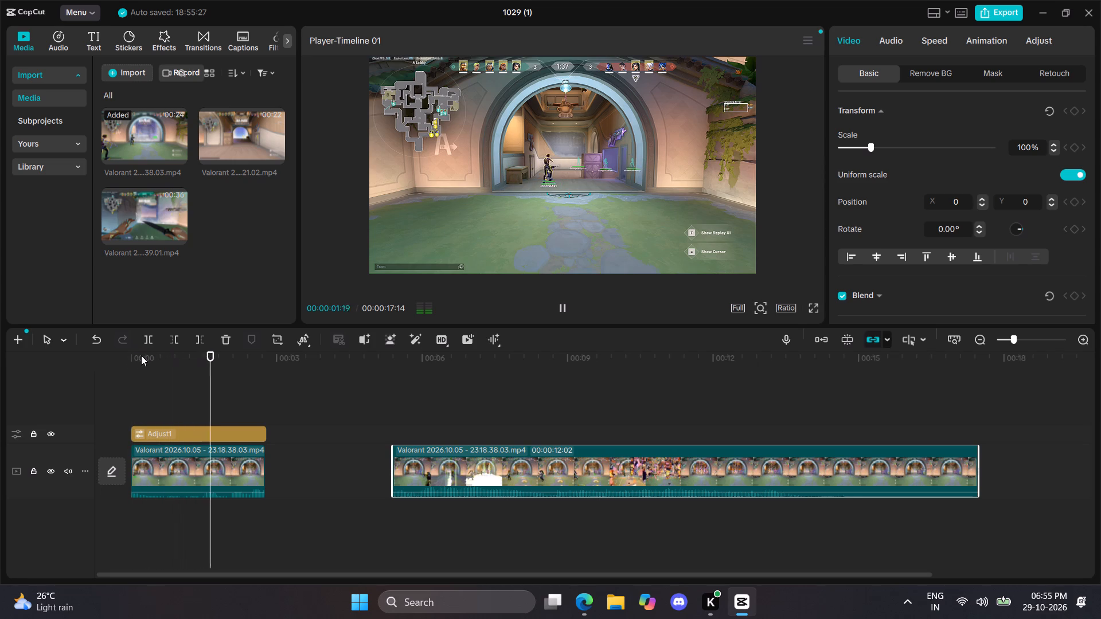
pyautogui.press('space')
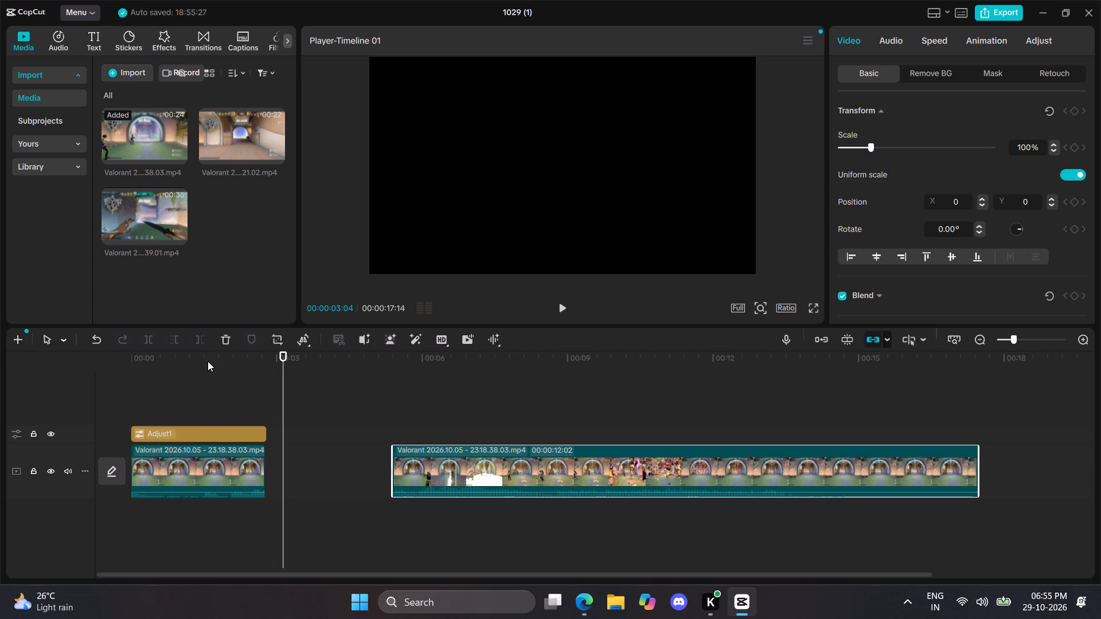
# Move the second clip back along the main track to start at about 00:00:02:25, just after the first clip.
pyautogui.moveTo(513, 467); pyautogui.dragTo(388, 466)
# Play and scrub repeatedly across the join between the two clips to examine how the footage continues.
pyautogui.moveTo(279, 354); pyautogui.dragTo(259, 355)
pyautogui.press('space')
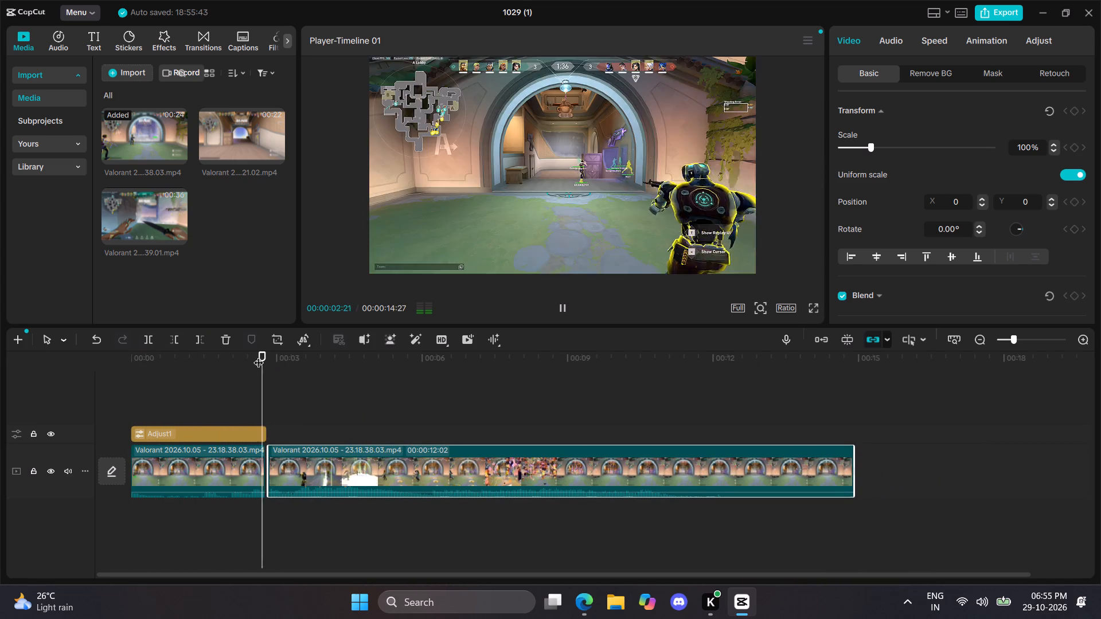
pyautogui.press('space')
pyautogui.moveTo(287, 353); pyautogui.dragTo(341, 363)
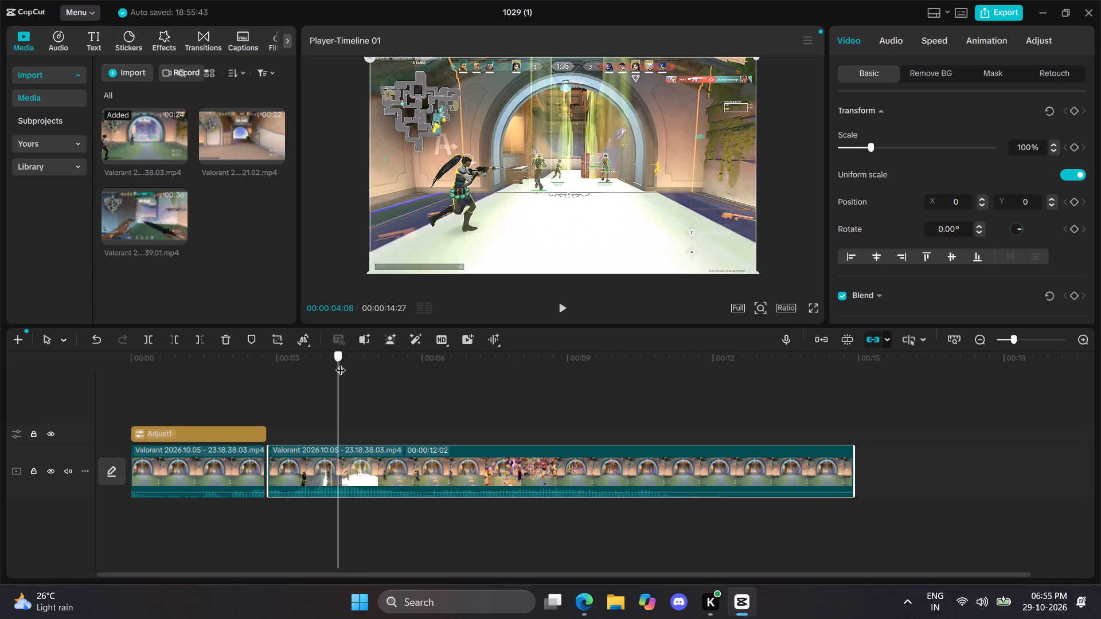
pyautogui.moveTo(341, 363); pyautogui.dragTo(257, 359)
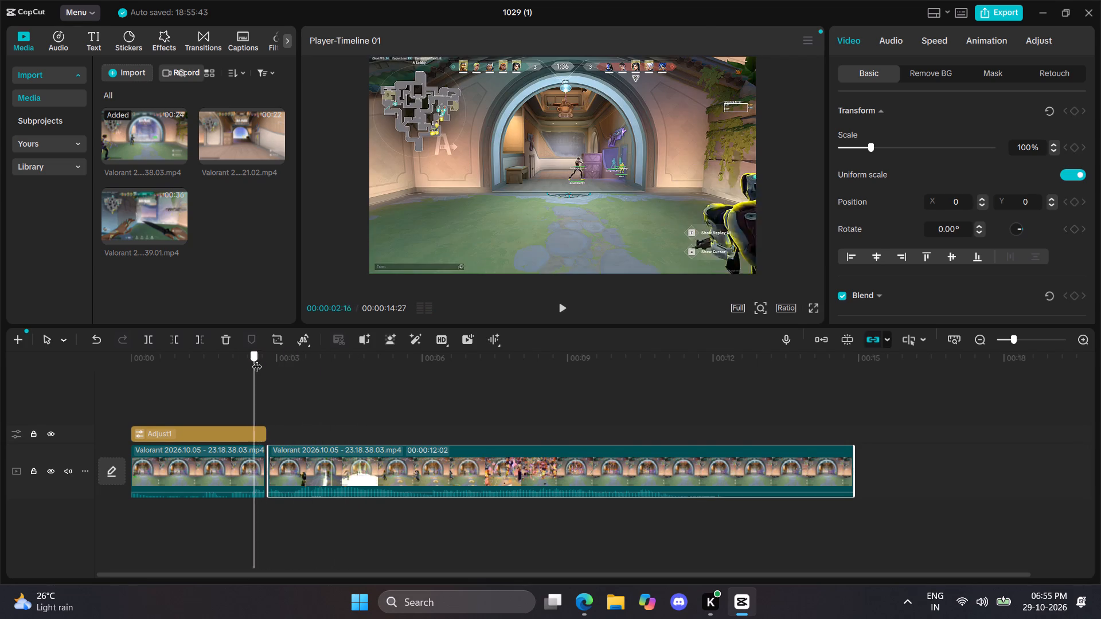
pyautogui.moveTo(257, 359); pyautogui.dragTo(274, 359)
pyautogui.press('space')
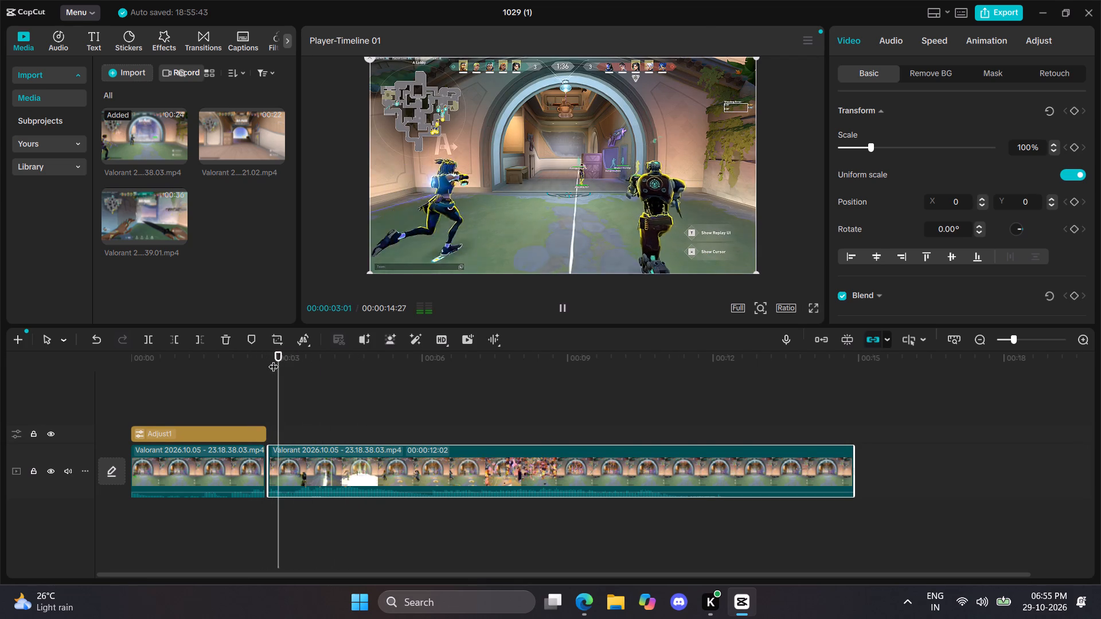
pyautogui.press('space')
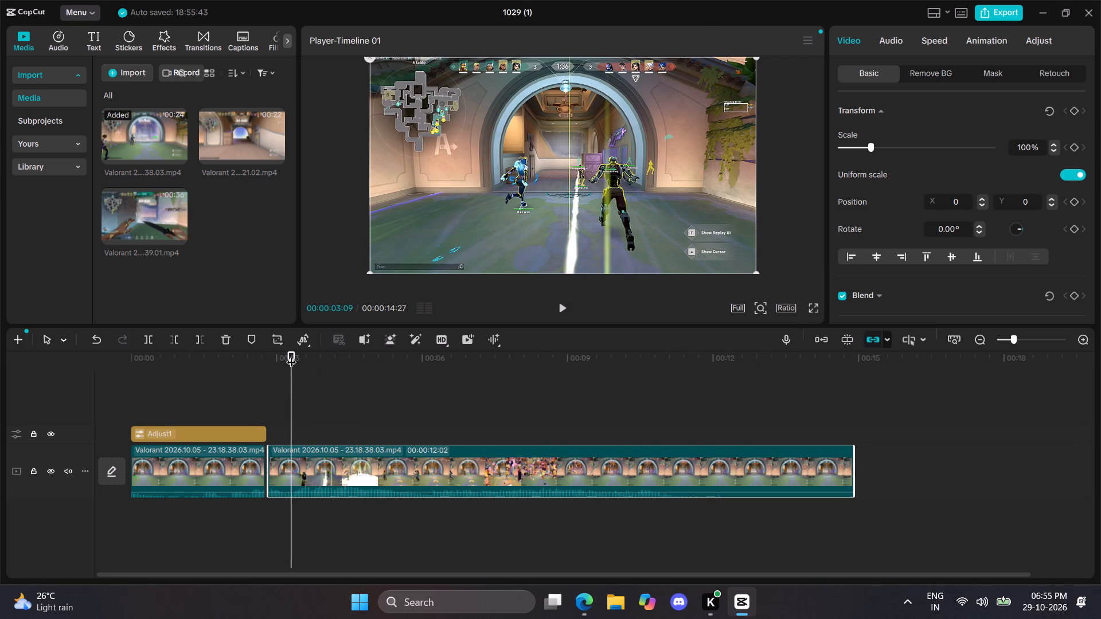
pyautogui.moveTo(290, 351); pyautogui.dragTo(235, 340)
pyautogui.press('space')
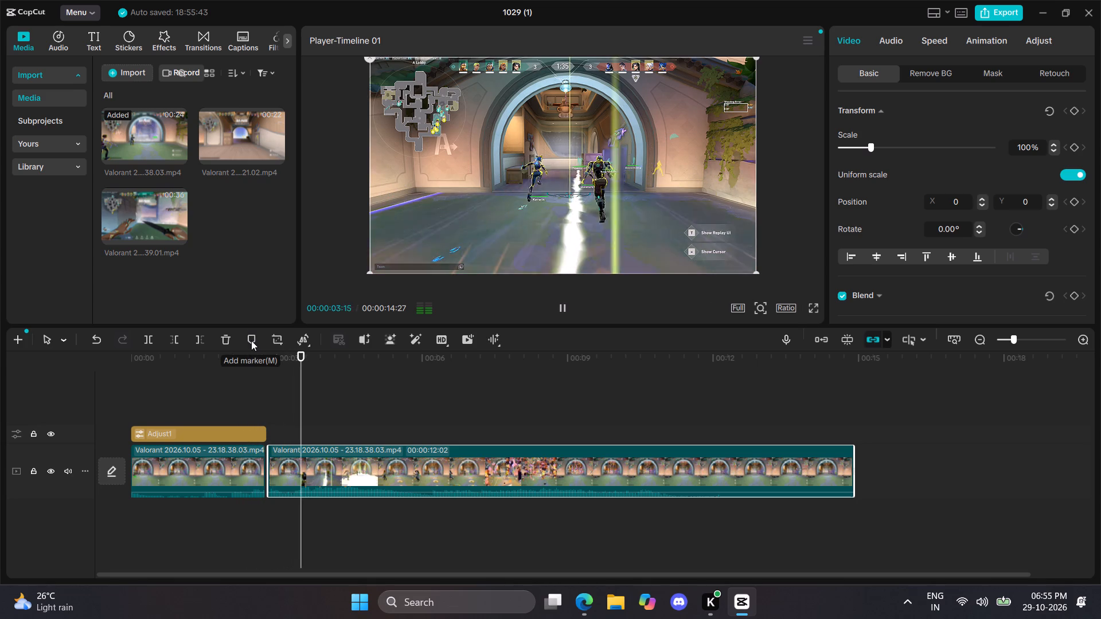
pyautogui.press('space')
pyautogui.moveTo(304, 351); pyautogui.dragTo(283, 350)
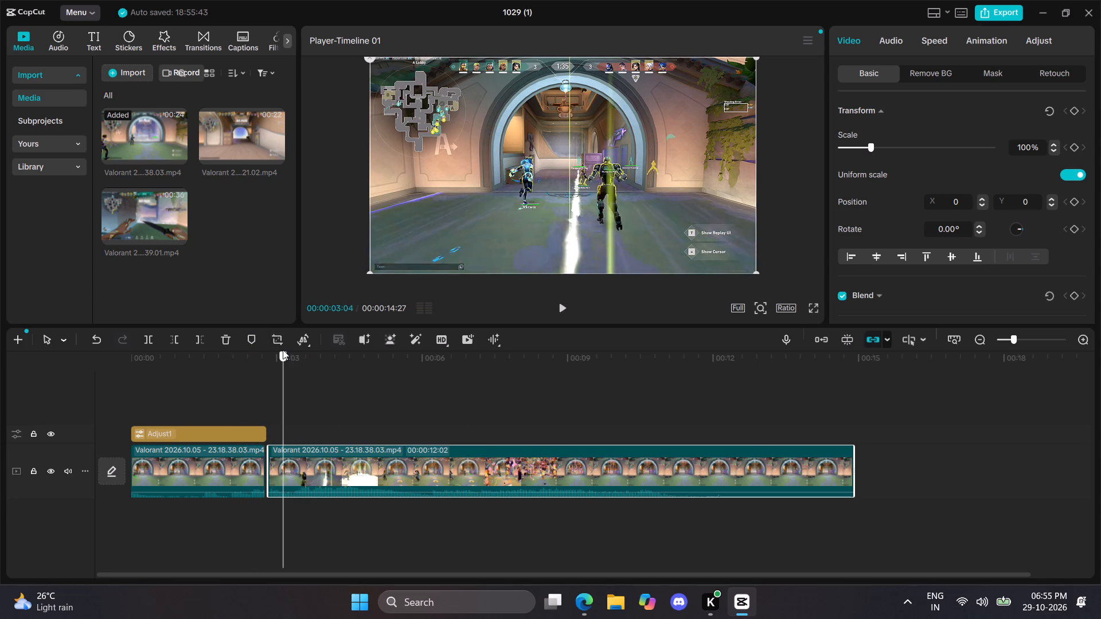
pyautogui.moveTo(283, 350); pyautogui.dragTo(242, 351)
pyautogui.press('space')
pyautogui.press('space')
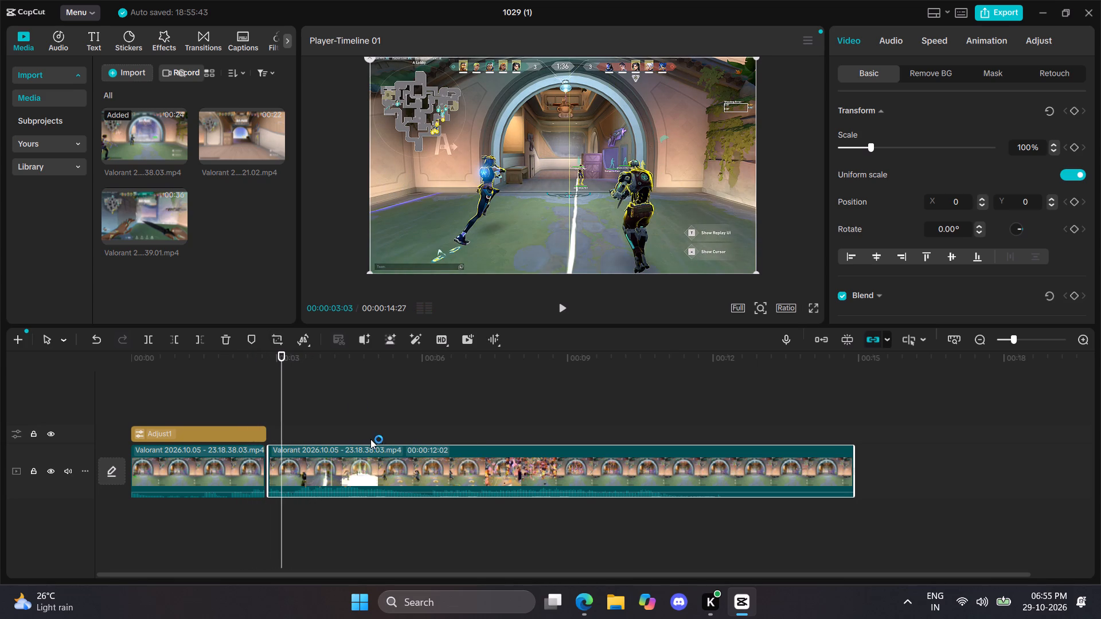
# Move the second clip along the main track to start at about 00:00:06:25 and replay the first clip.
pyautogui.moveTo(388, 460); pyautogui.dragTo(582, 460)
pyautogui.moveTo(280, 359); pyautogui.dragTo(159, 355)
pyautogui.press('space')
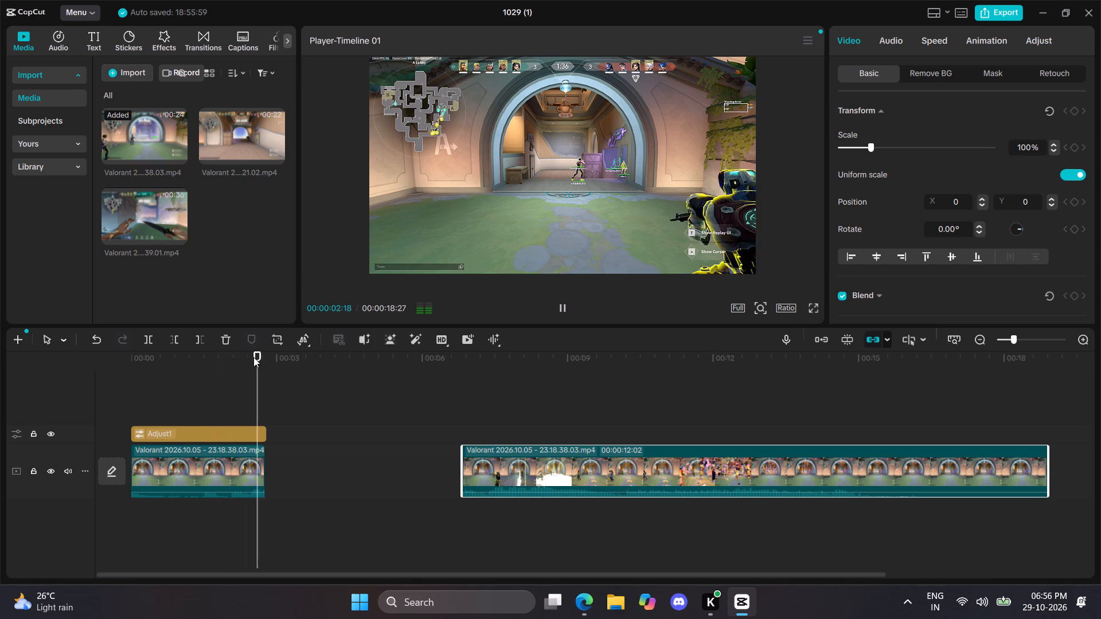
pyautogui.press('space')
# Add the imported 23.12.39.01 Valorant video on a new track above the main one, starting where the first clip ends.
pyautogui.click(140, 217)
pyautogui.moveTo(142, 217); pyautogui.dragTo(302, 471)
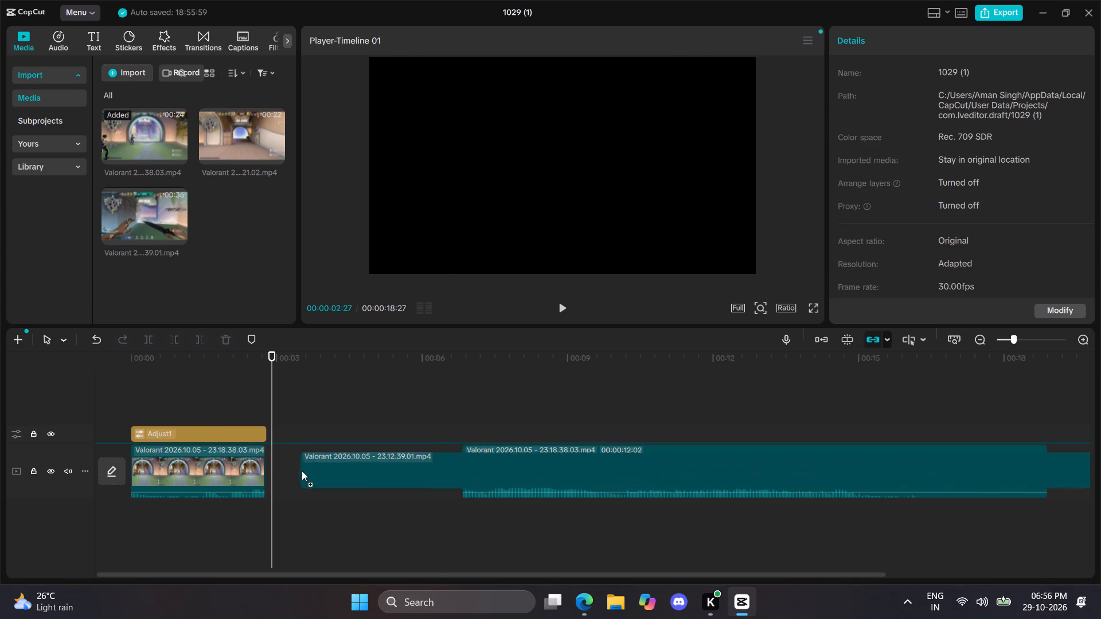
pyautogui.moveTo(302, 471); pyautogui.dragTo(267, 468)
# Move the second 23.18.38.03 clip along the main track to start at about 00:00:39:12, past the end of the 23.12.39.01 clip.
pyautogui.moveTo(555, 484); pyautogui.dragTo(1100, 499)
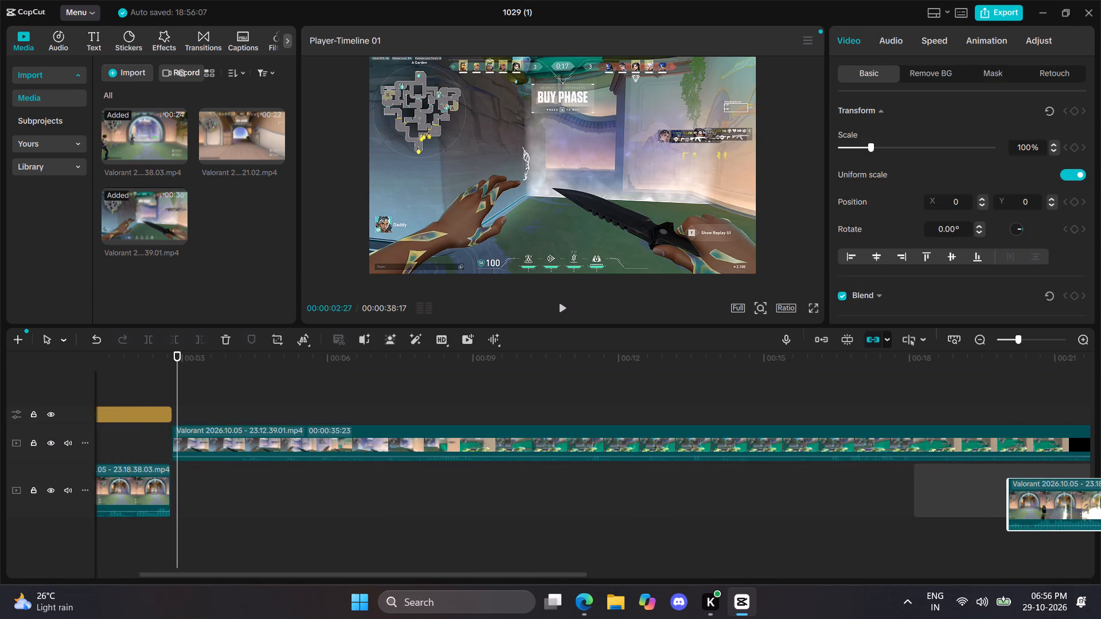
pyautogui.moveTo(1100, 499); pyautogui.dragTo(932, 432)
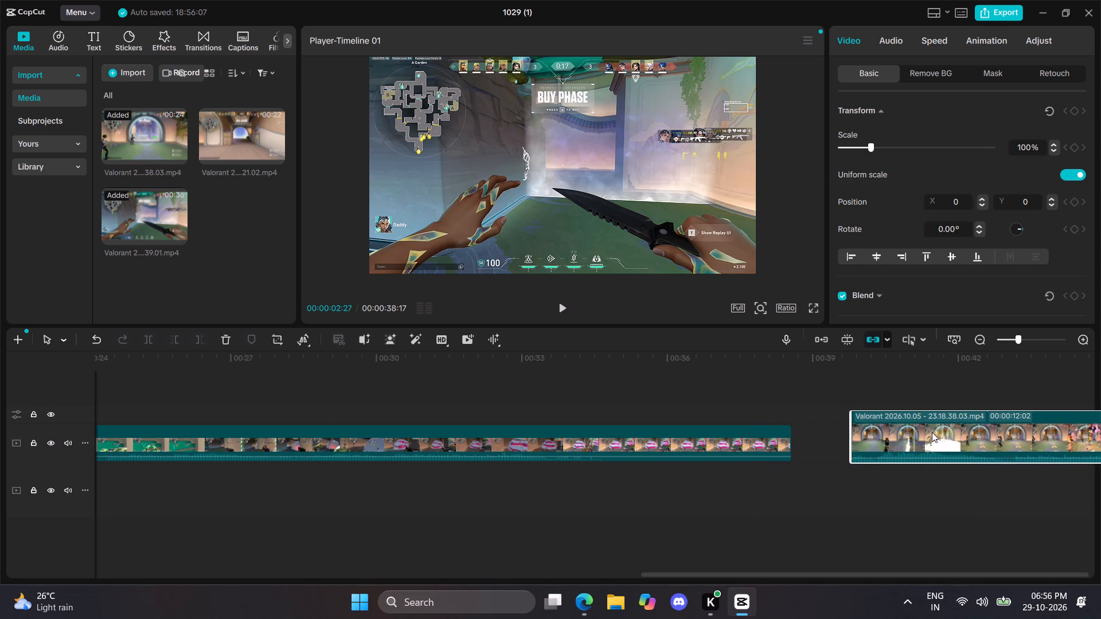
pyautogui.moveTo(932, 432); pyautogui.dragTo(924, 480)
# Move the 23.12.39.01 clip down onto the main track, between the two 23.18.38.03 clips.
pyautogui.moveTo(648, 440); pyautogui.dragTo(658, 467)
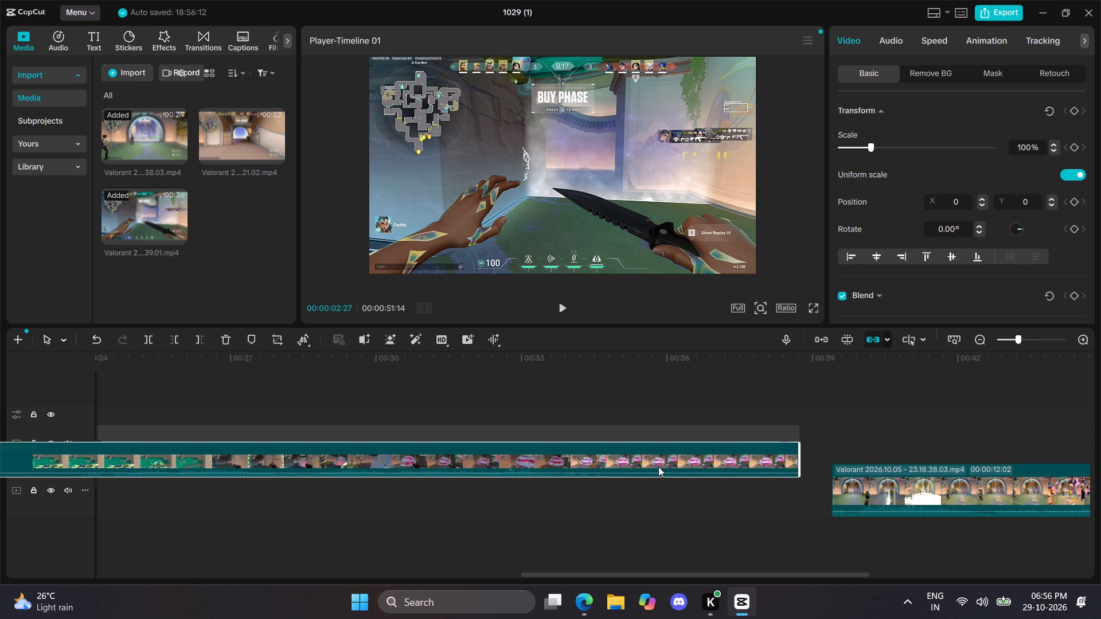
pyautogui.moveTo(658, 467); pyautogui.dragTo(663, 493)
# Turn on auto snapping and the main track magnet to close the gaps between the clips.
pyautogui.click(849, 343)
pyautogui.click(822, 341)
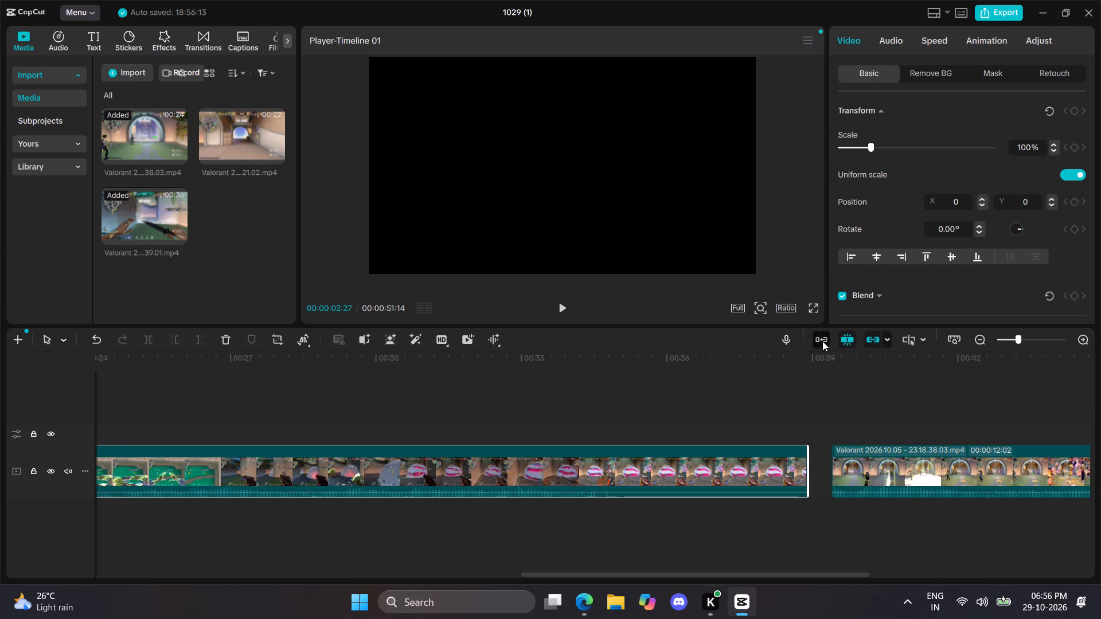
# Play and scrub through the 23.12.39.01 clip, split it at 00:00:15:22 and delete the part before the cut.
pyautogui.hscroll(4, 179, 393)
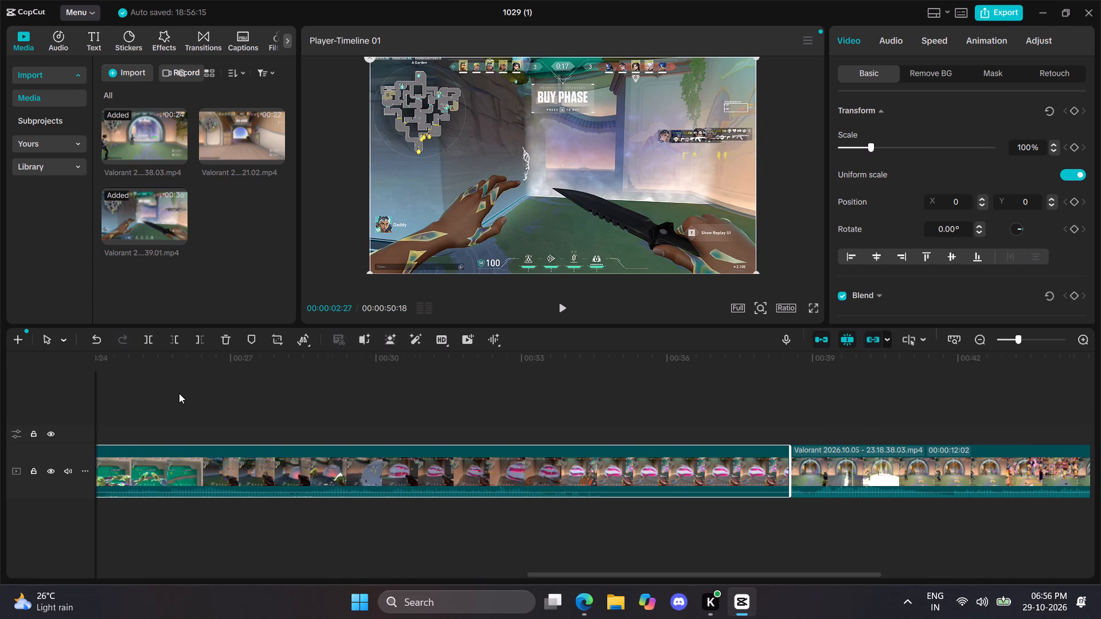
pyautogui.hscroll(12, 179, 393)
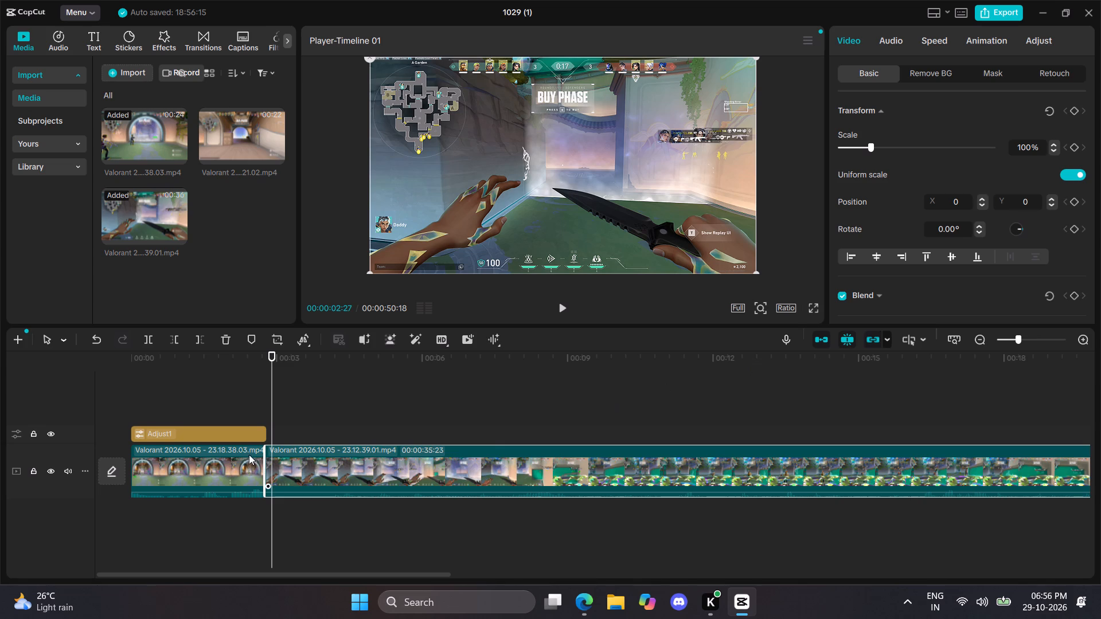
pyautogui.moveTo(272, 354); pyautogui.dragTo(243, 354)
pyautogui.press('space')
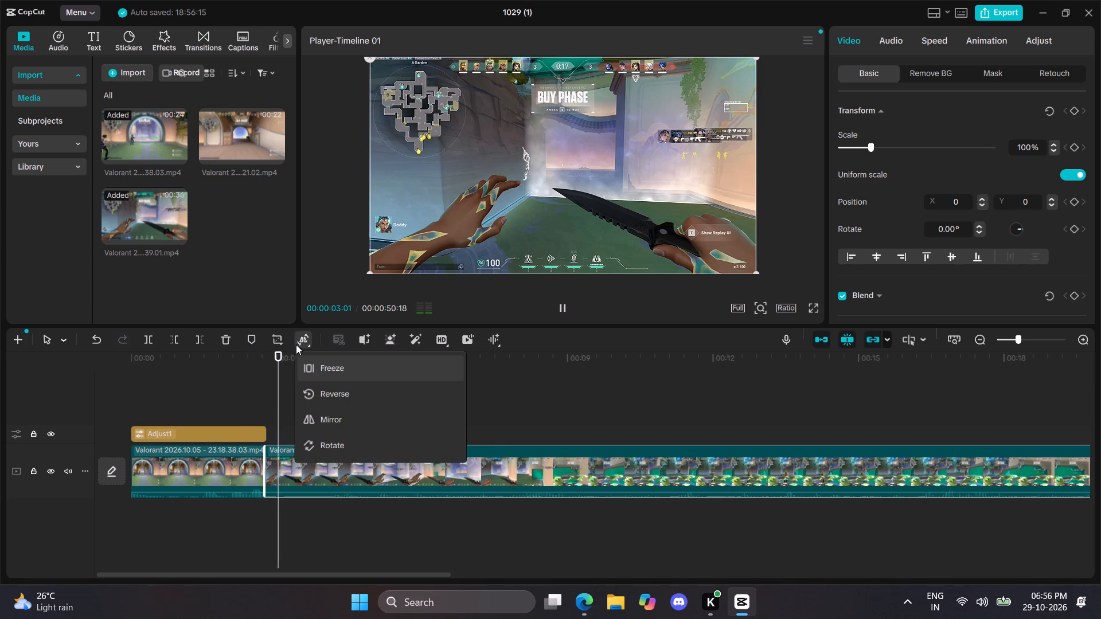
pyautogui.press('space')
pyautogui.press('space')
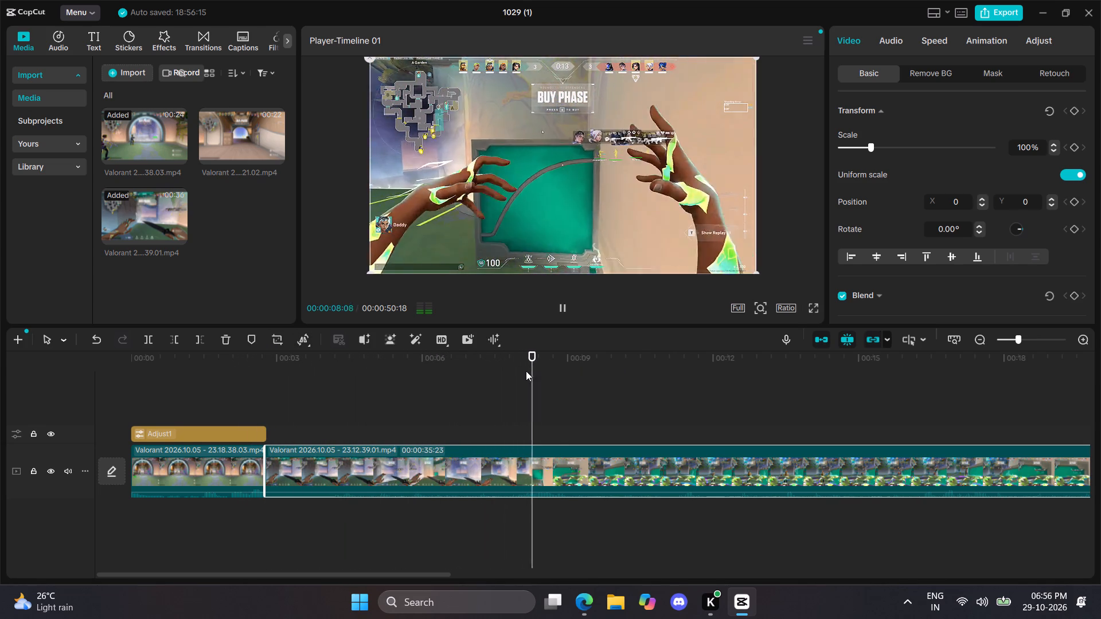
pyautogui.press('space')
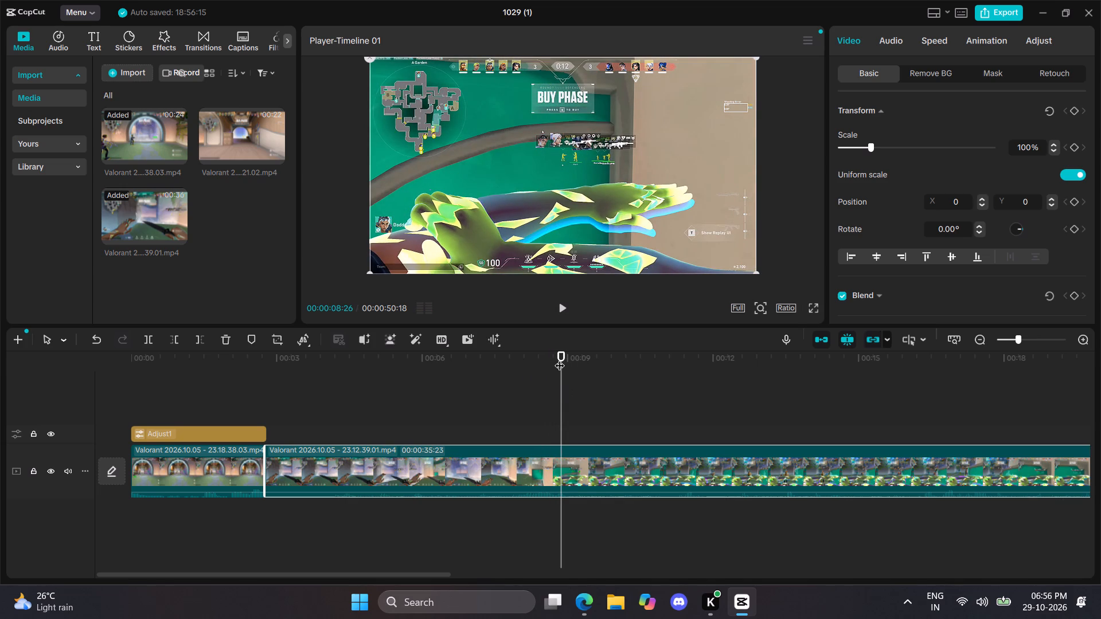
pyautogui.moveTo(560, 358); pyautogui.dragTo(573, 362)
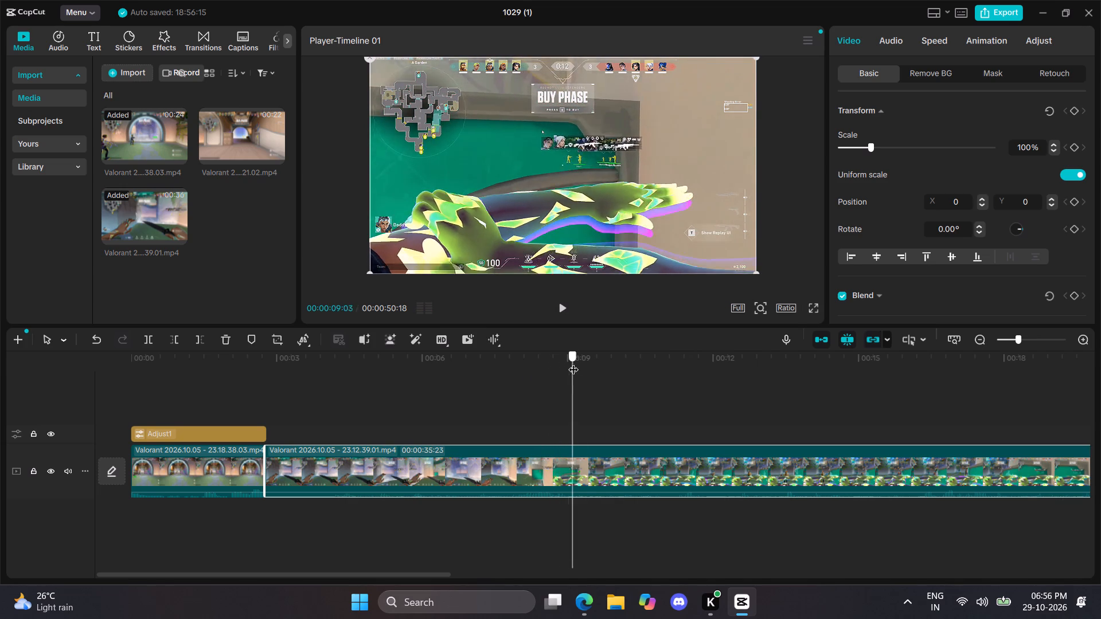
pyautogui.moveTo(573, 362); pyautogui.dragTo(838, 396)
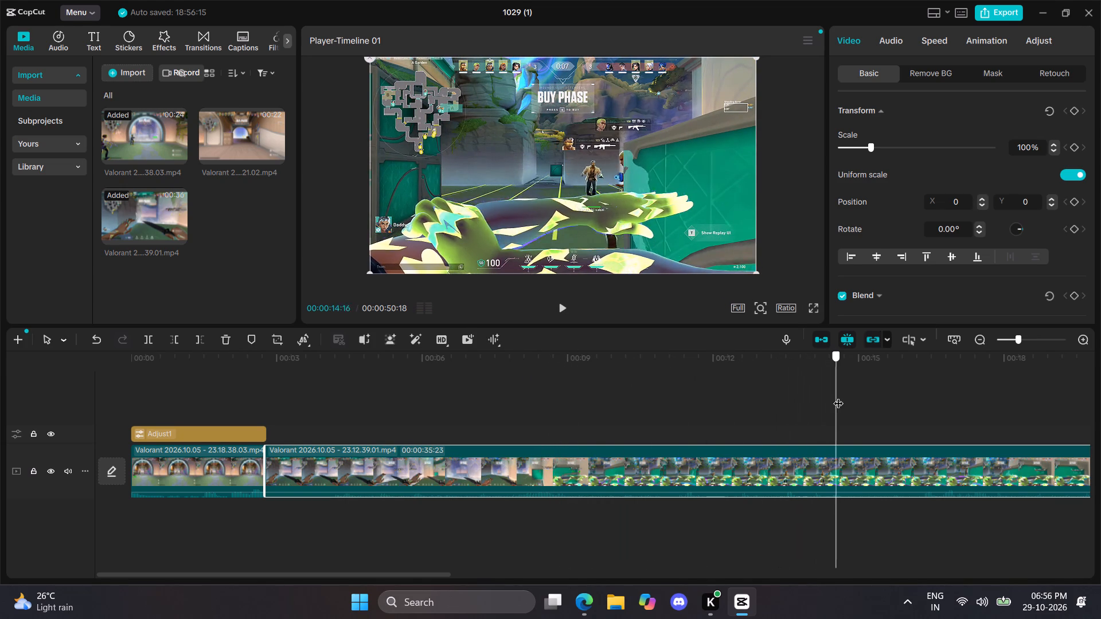
pyautogui.moveTo(838, 396); pyautogui.dragTo(873, 396)
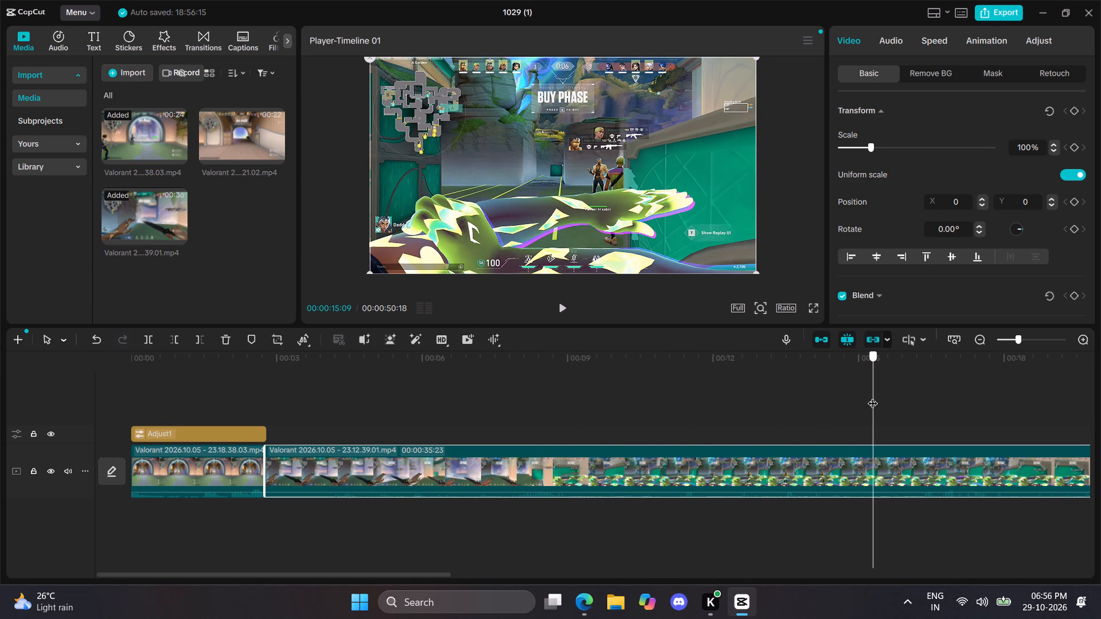
pyautogui.moveTo(873, 396); pyautogui.dragTo(895, 396)
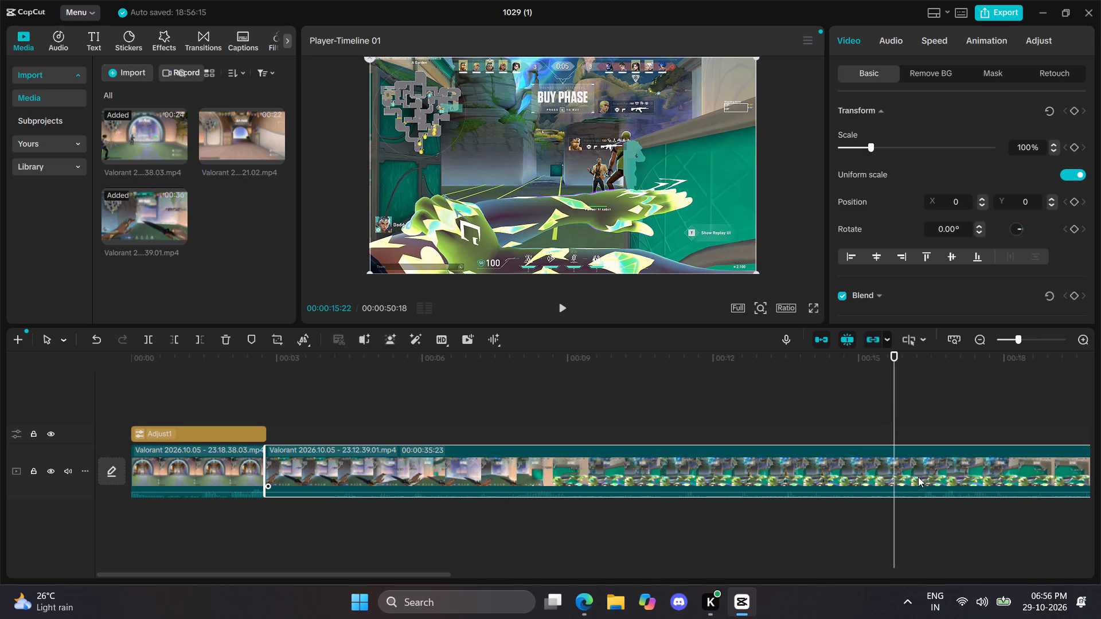
pyautogui.press('c')
pyautogui.hotkey('ctrl', 'b')
pyautogui.click(703, 472)
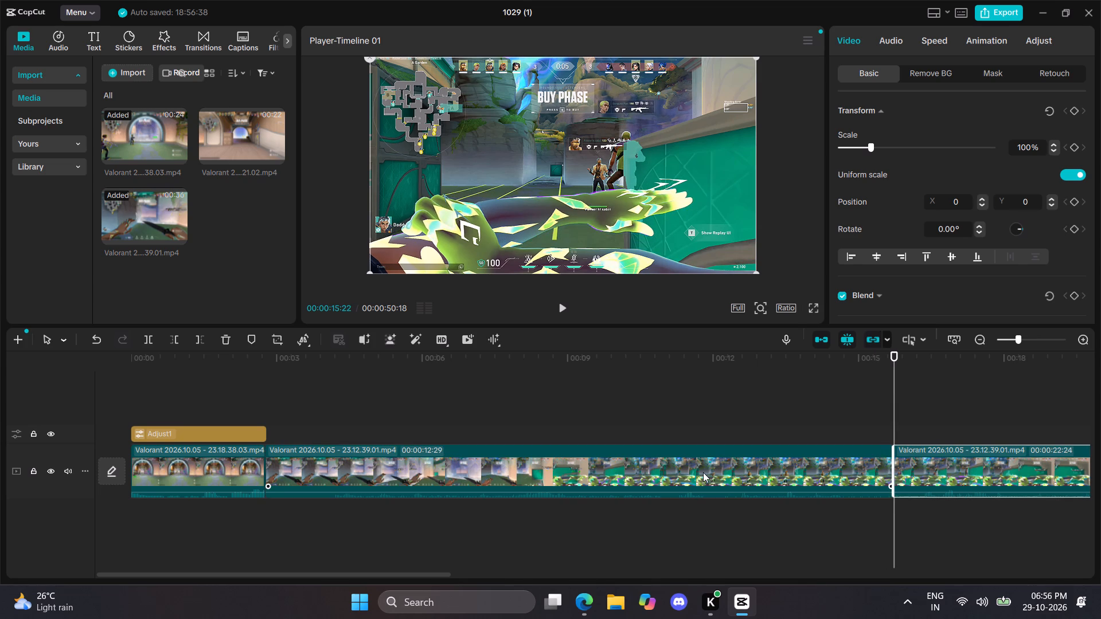
pyautogui.press('Delete')
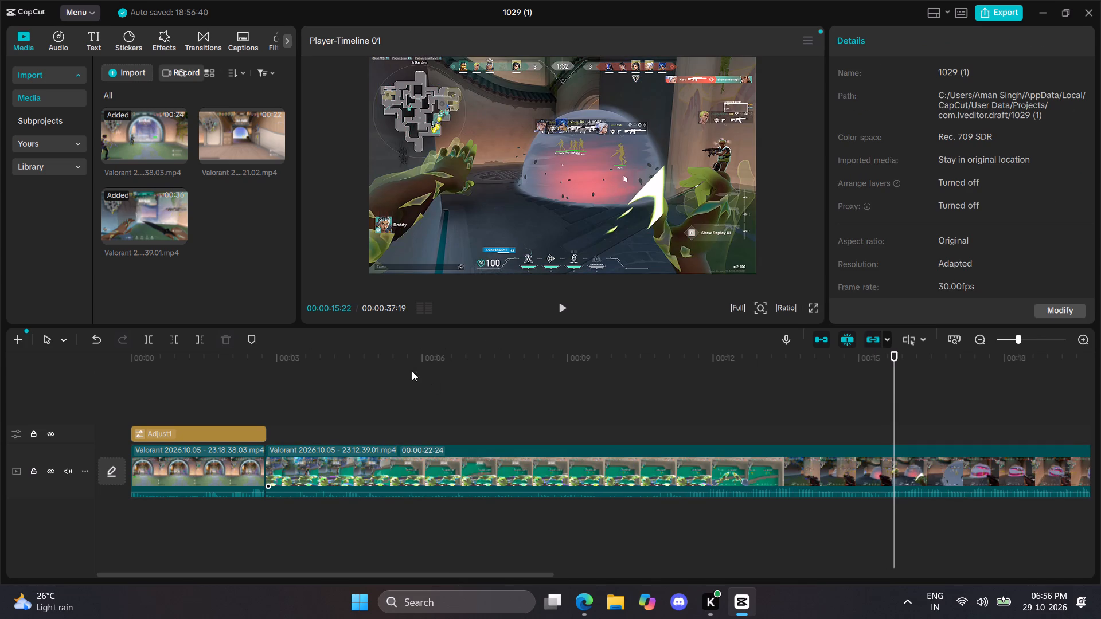
# Replay the join after the first clip, split the 23.12.39.01 clip at 00:00:03:12 and delete the short piece before the cut.
pyautogui.moveTo(406, 356); pyautogui.dragTo(228, 355)
pyautogui.press('space')
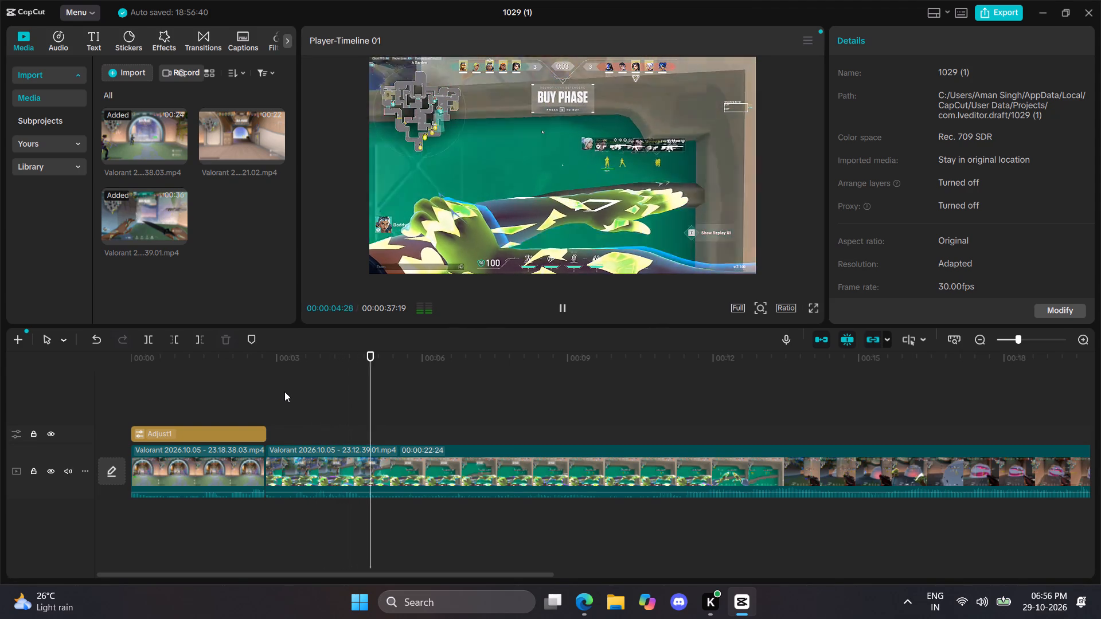
pyautogui.press('space')
pyautogui.moveTo(378, 354); pyautogui.dragTo(303, 362)
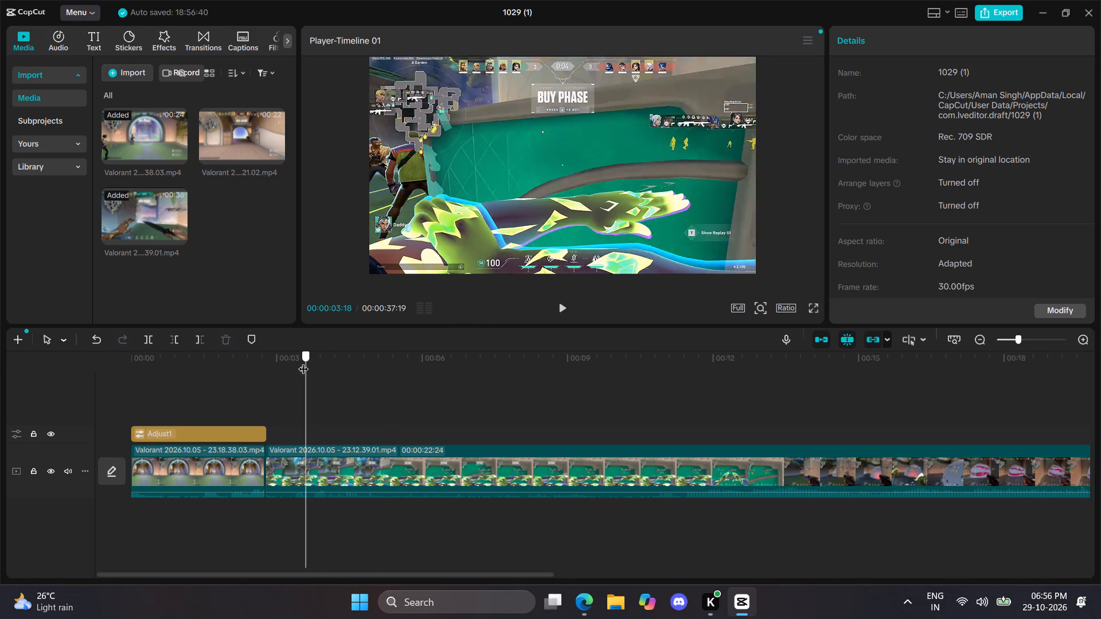
pyautogui.moveTo(303, 362); pyautogui.dragTo(283, 362)
pyautogui.press('space')
pyautogui.press('space')
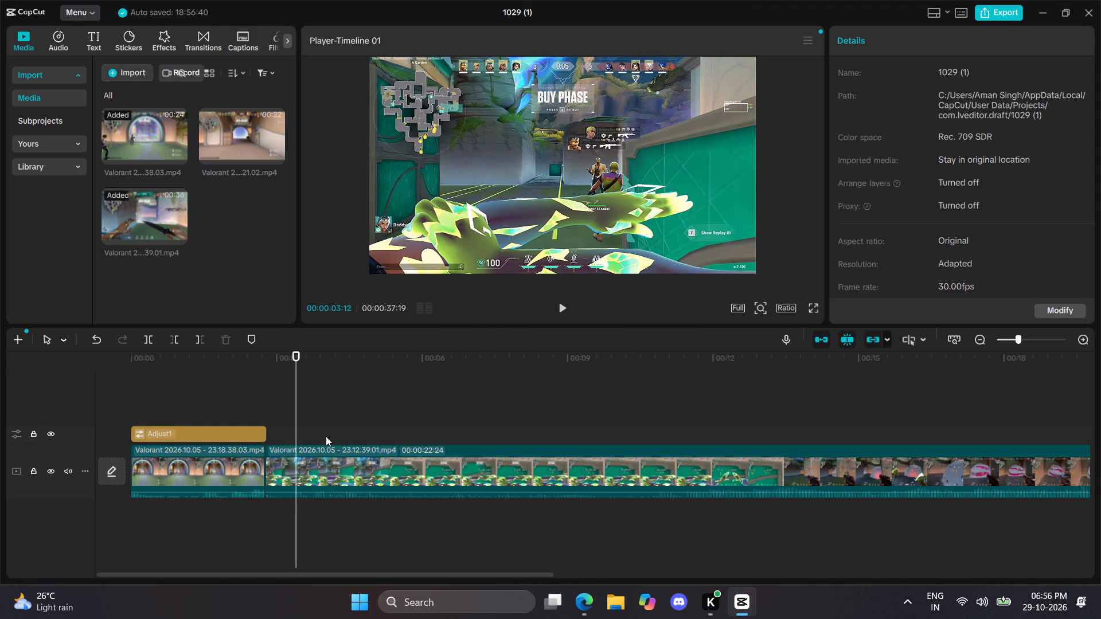
pyautogui.hotkey('ctrl', 'b')
pyautogui.click(279, 465)
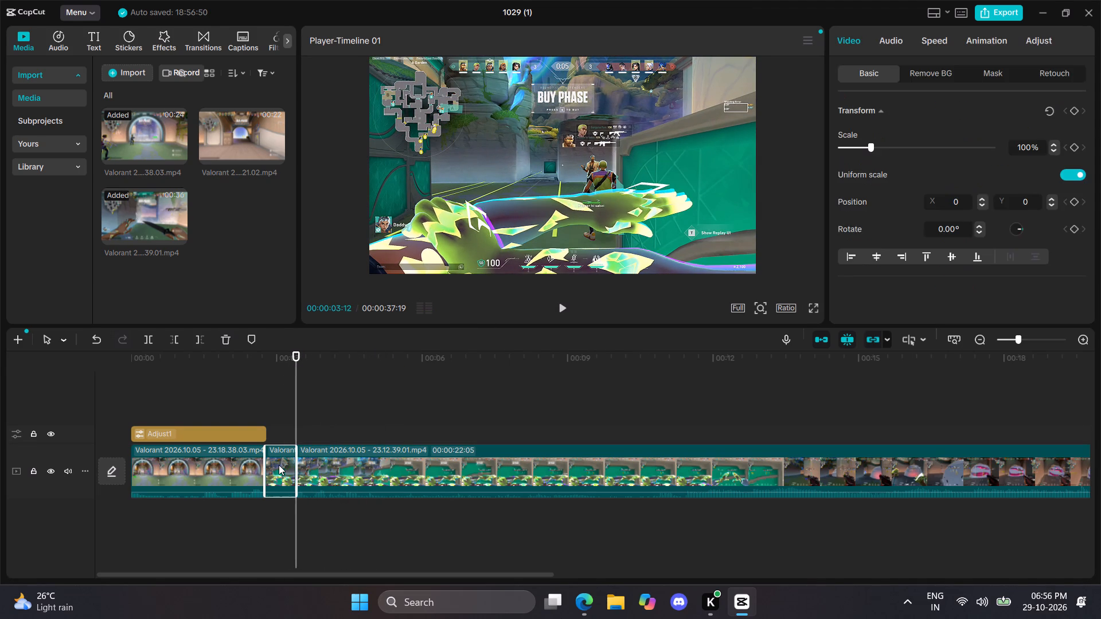
pyautogui.press('Delete')
# Play the timeline from the first join onward to examine how the trimmed 23.12.39.01 footage runs.
pyautogui.moveTo(296, 347); pyautogui.dragTo(274, 351)
pyautogui.moveTo(294, 355); pyautogui.dragTo(264, 355)
pyautogui.press('space')
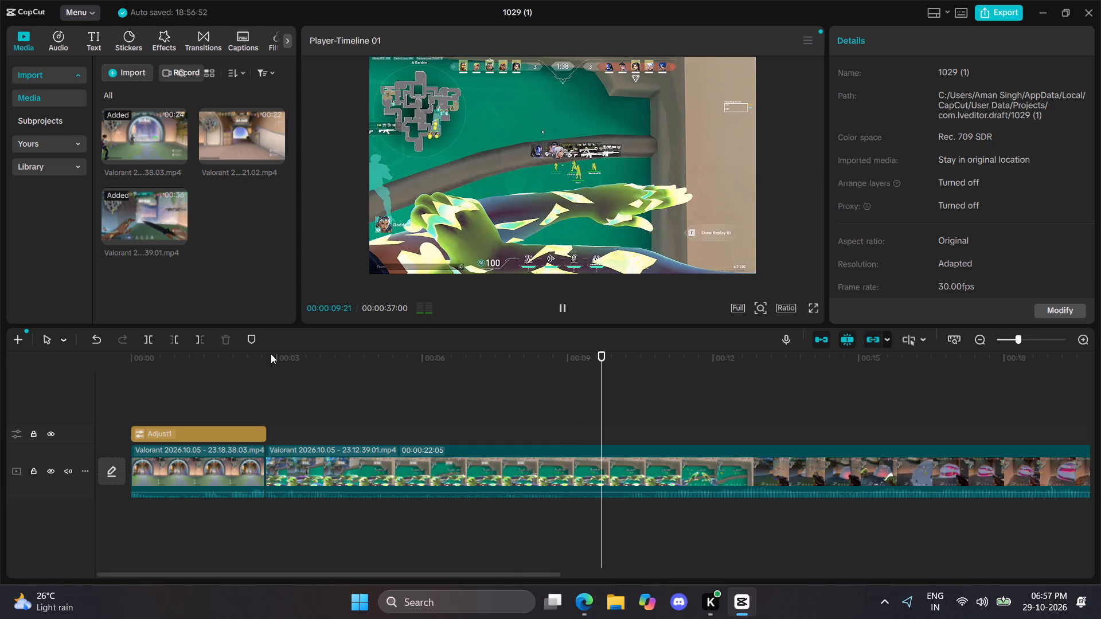
pyautogui.press('space')
pyautogui.press('space')
pyautogui.press('space')
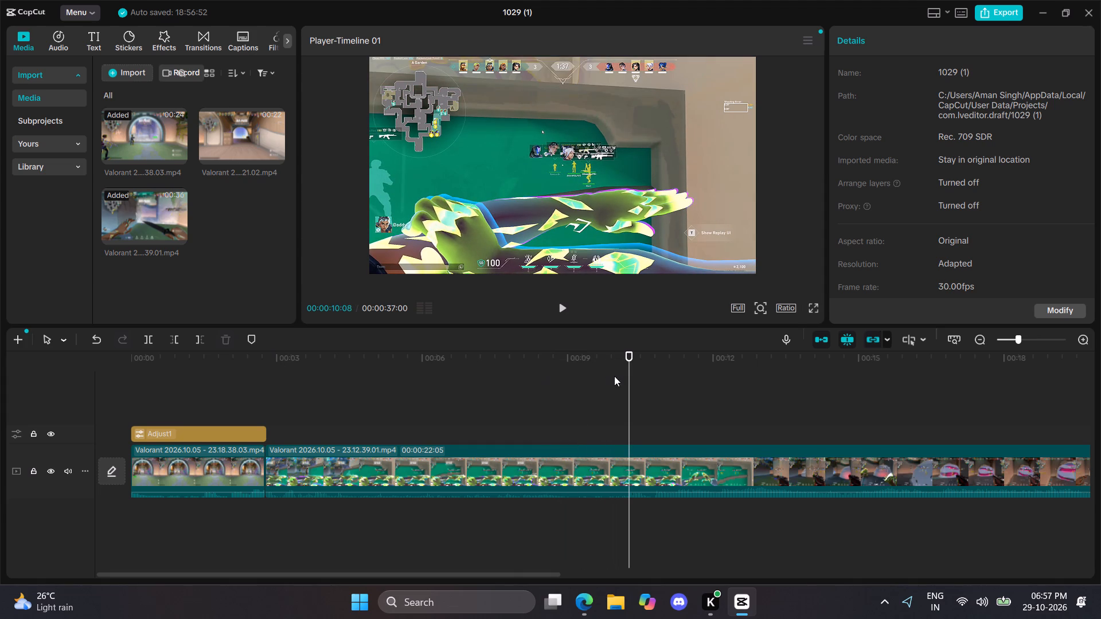
pyautogui.press('space')
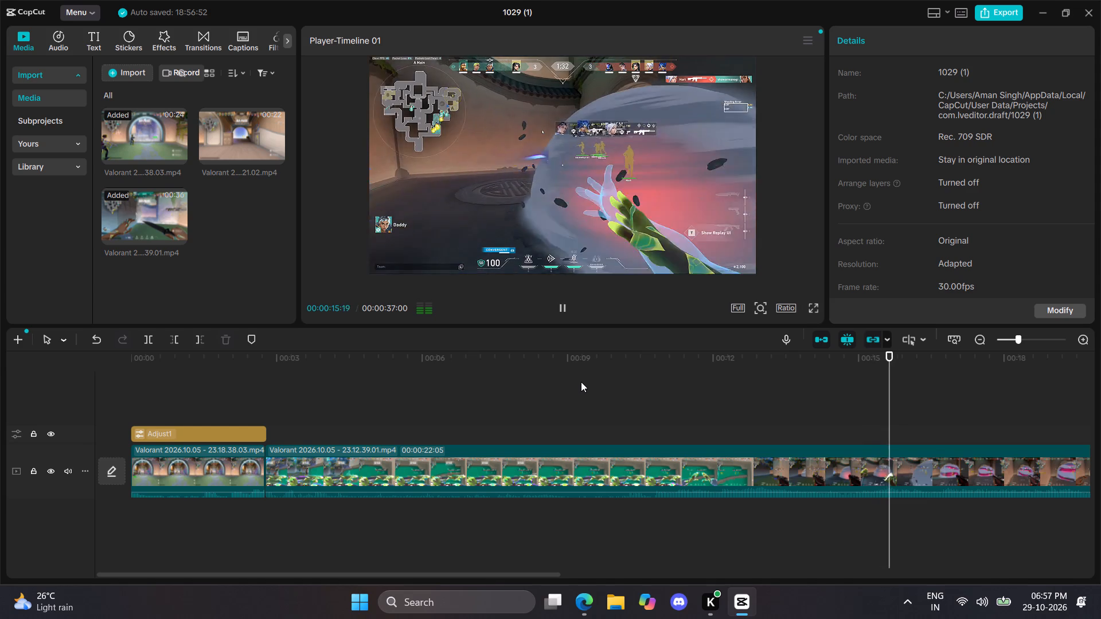
pyautogui.press('space')
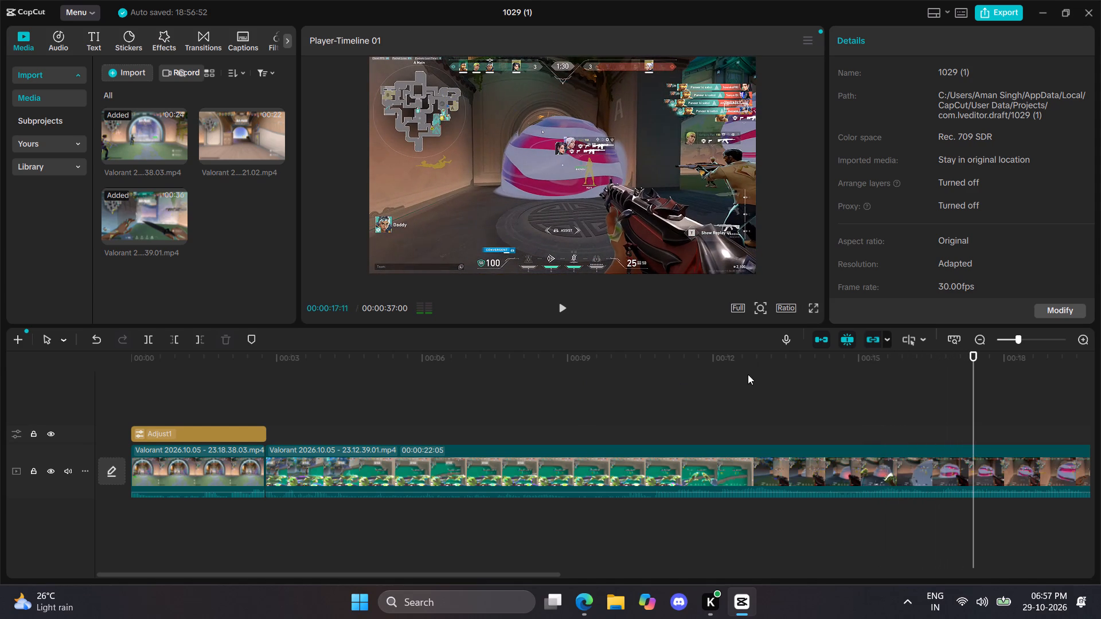
# Return to the timeline's start, open the Adjust1 layer's Basic adjustments and retry loading the settings that failed to load.
pyautogui.moveTo(749, 356); pyautogui.dragTo(33, 334)
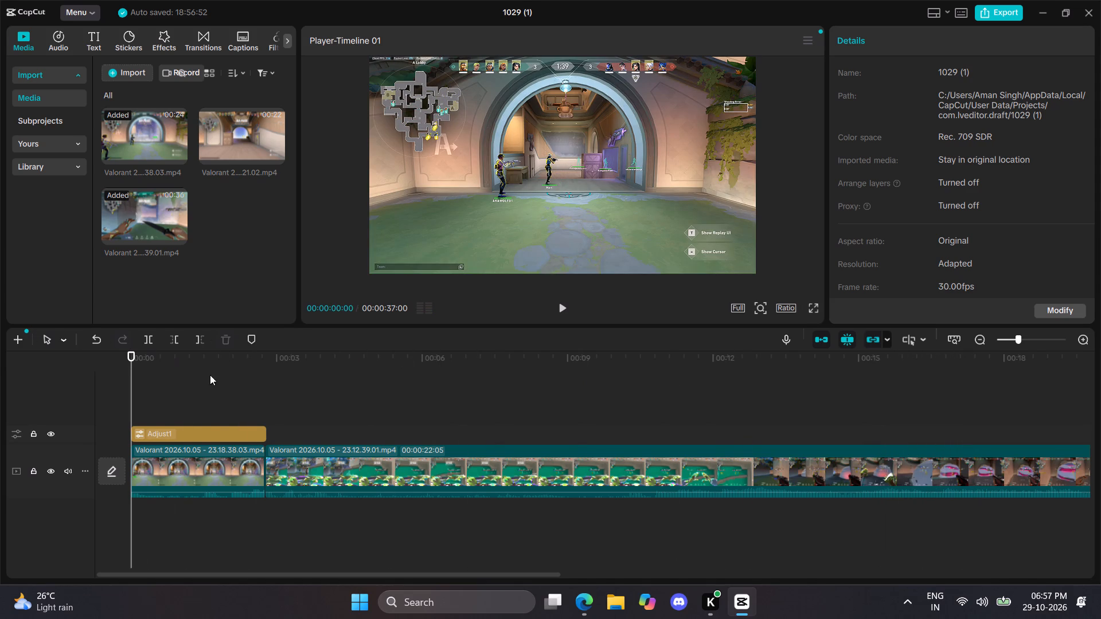
pyautogui.click(216, 429)
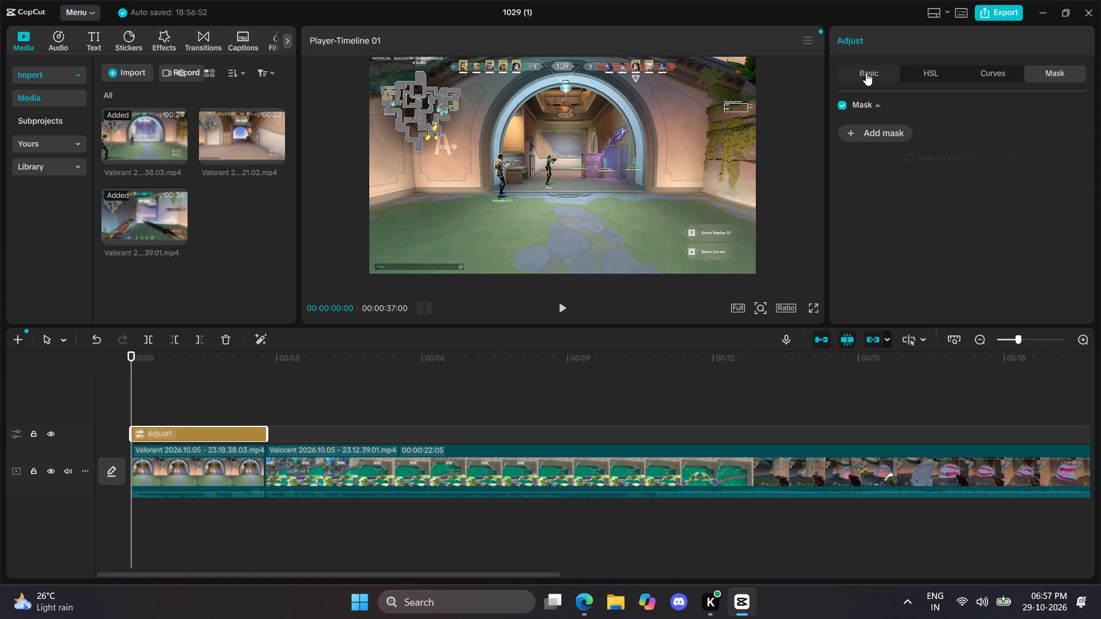
pyautogui.click(866, 75)
pyautogui.tripleClick(989, 226)
pyautogui.doubleClick(990, 226)
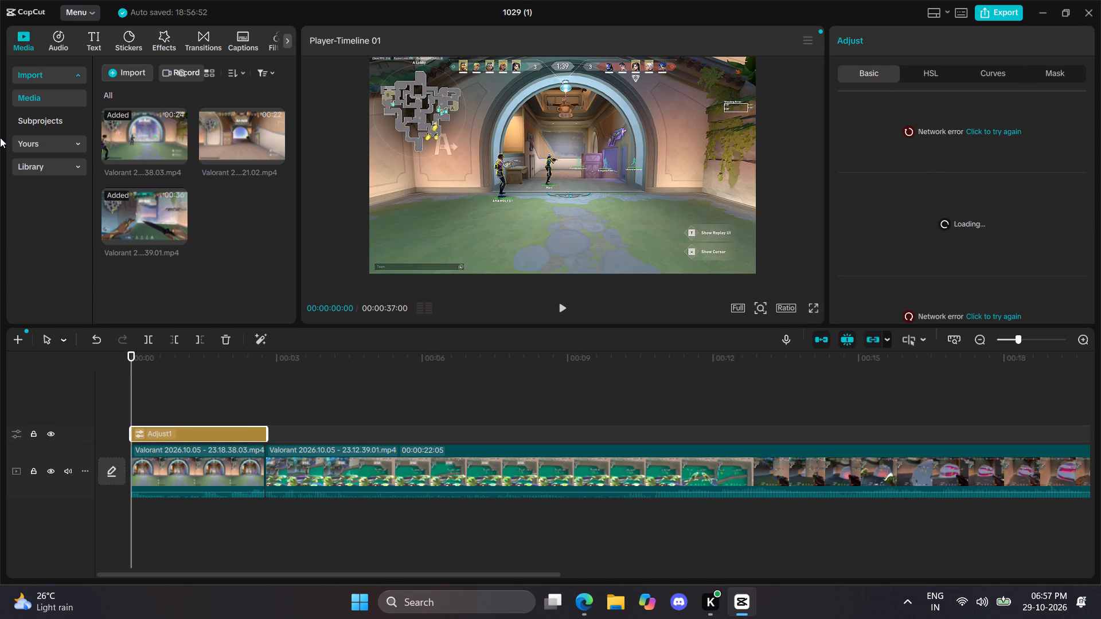
# Look through the Draft, Performance, Edit and General pages of the program settings and leave them without saving.
pyautogui.click(75, 11)
pyautogui.click(93, 130)
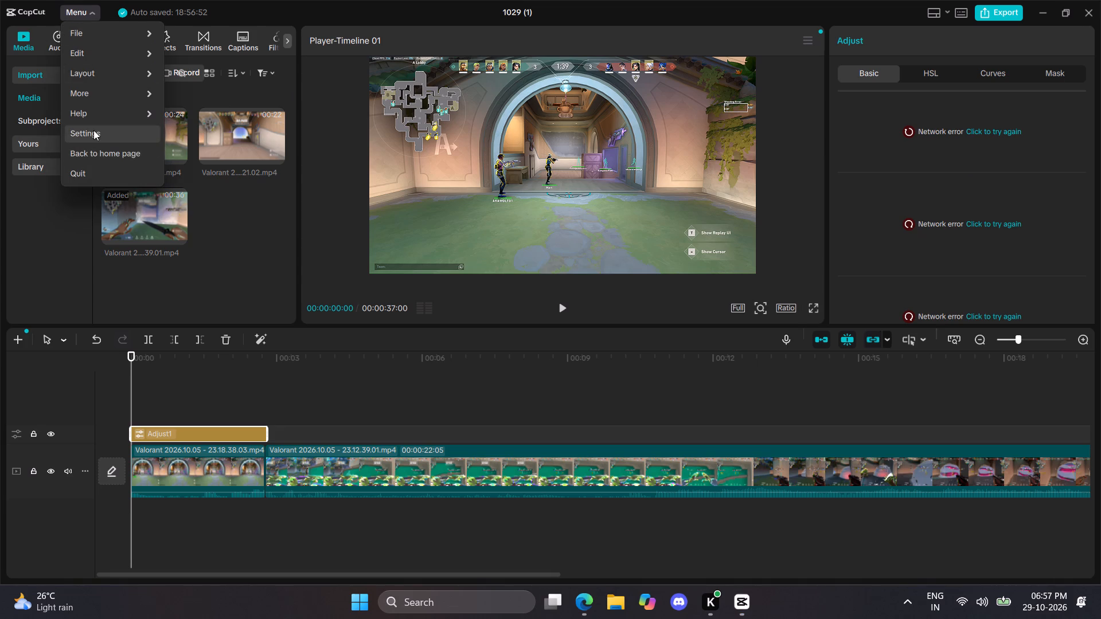
pyautogui.moveTo(601, 127); pyautogui.dragTo(587, 85)
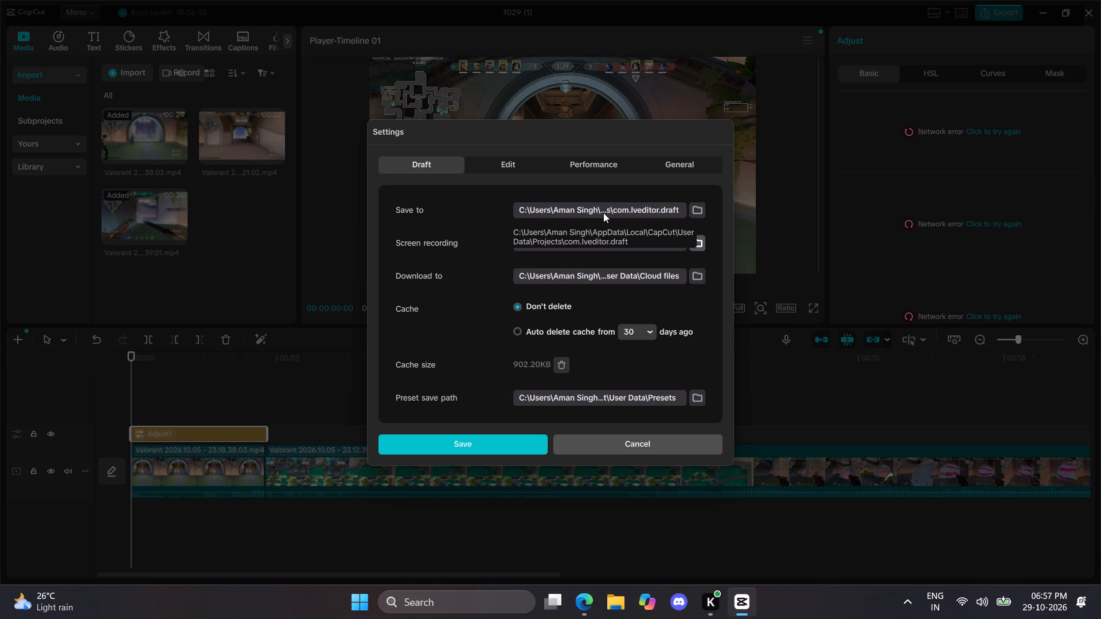
pyautogui.click(581, 167)
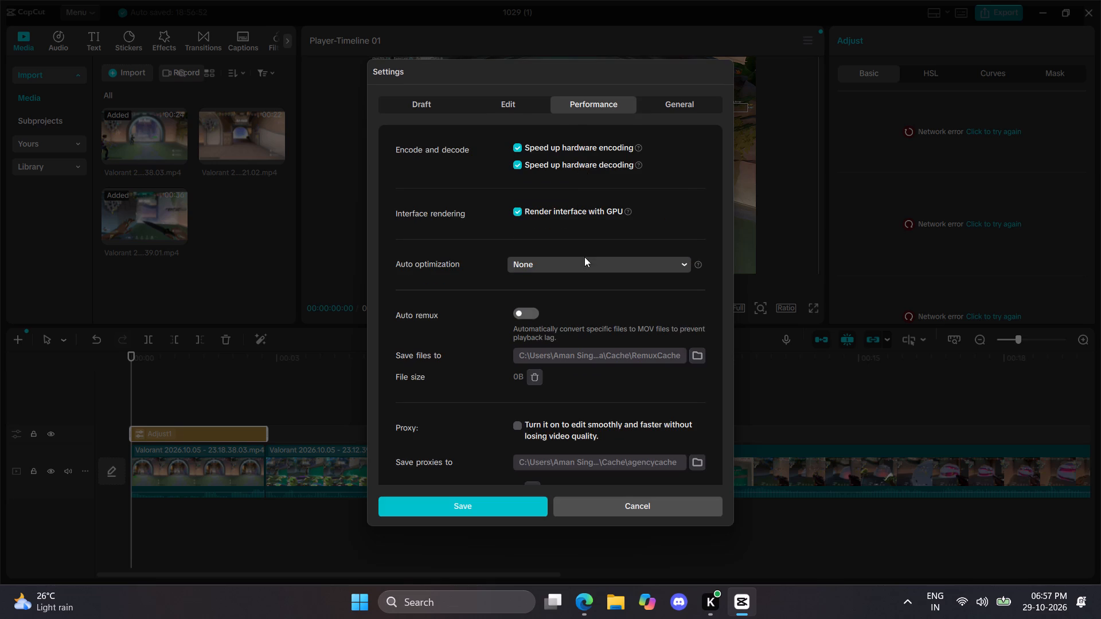
pyautogui.click(627, 271)
pyautogui.click(627, 271)
pyautogui.scroll(-3, 615, 312)
pyautogui.click(511, 110)
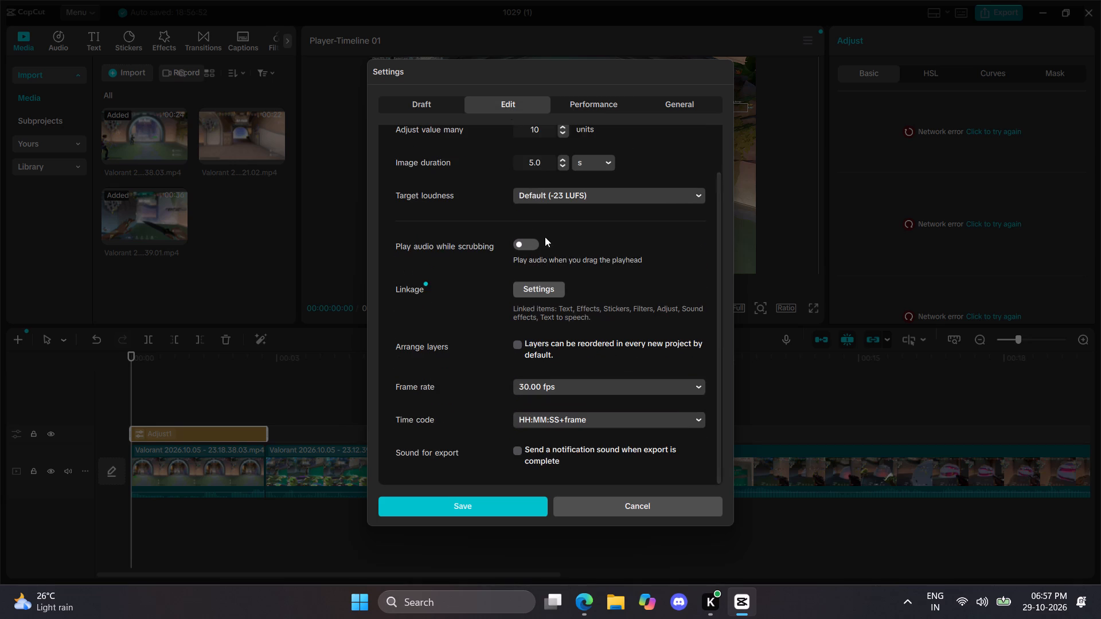
pyautogui.scroll(5, 564, 291)
pyautogui.scroll(-4, 565, 293)
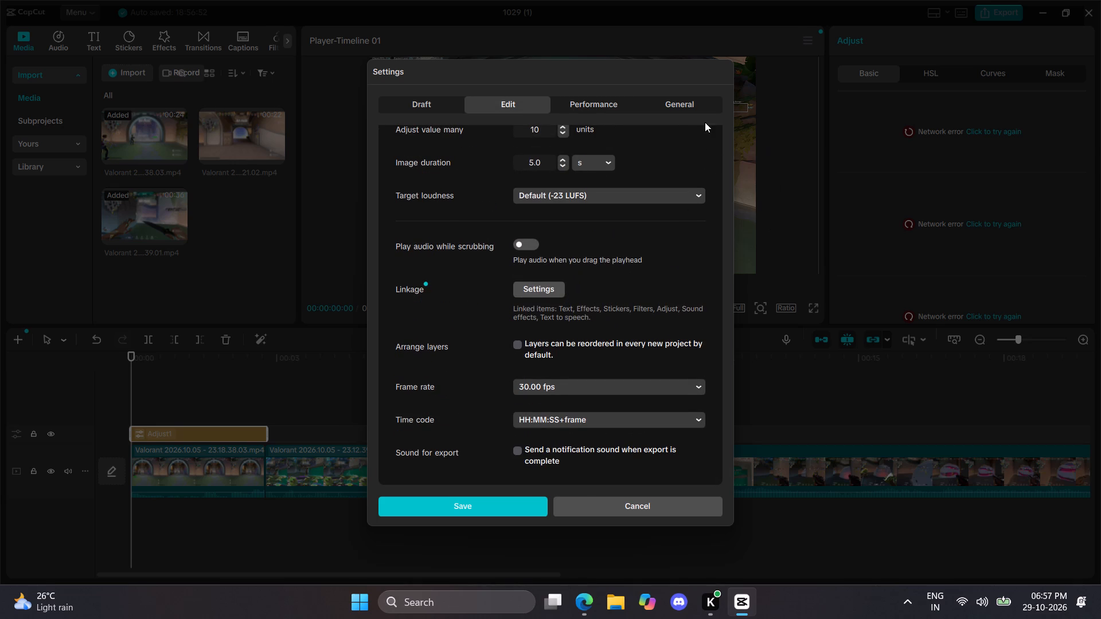
pyautogui.click(678, 112)
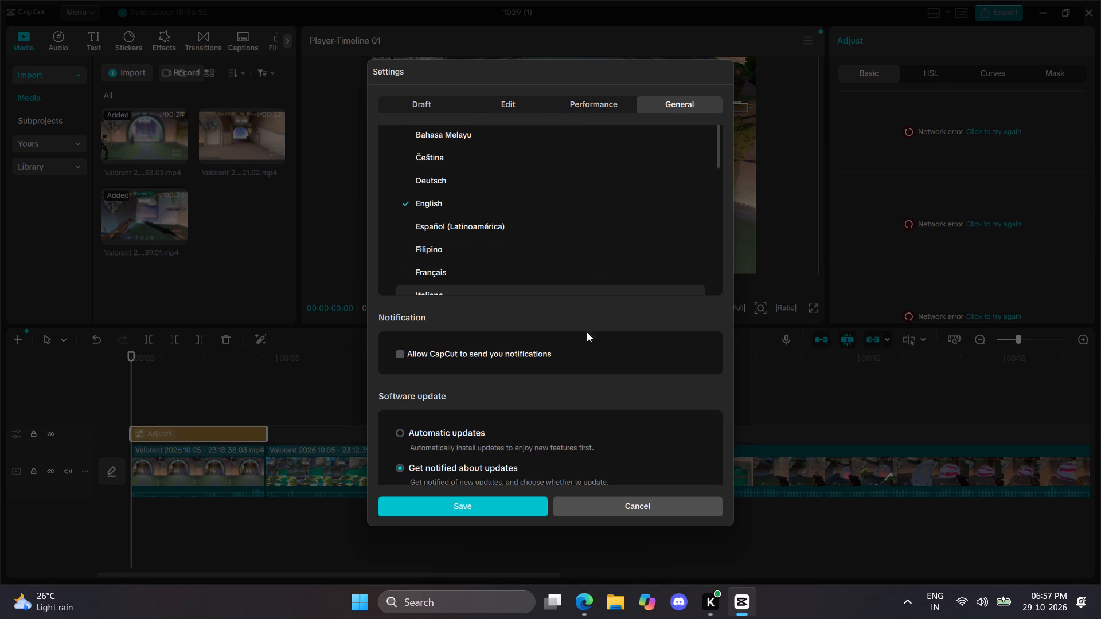
pyautogui.scroll(-5, 584, 385)
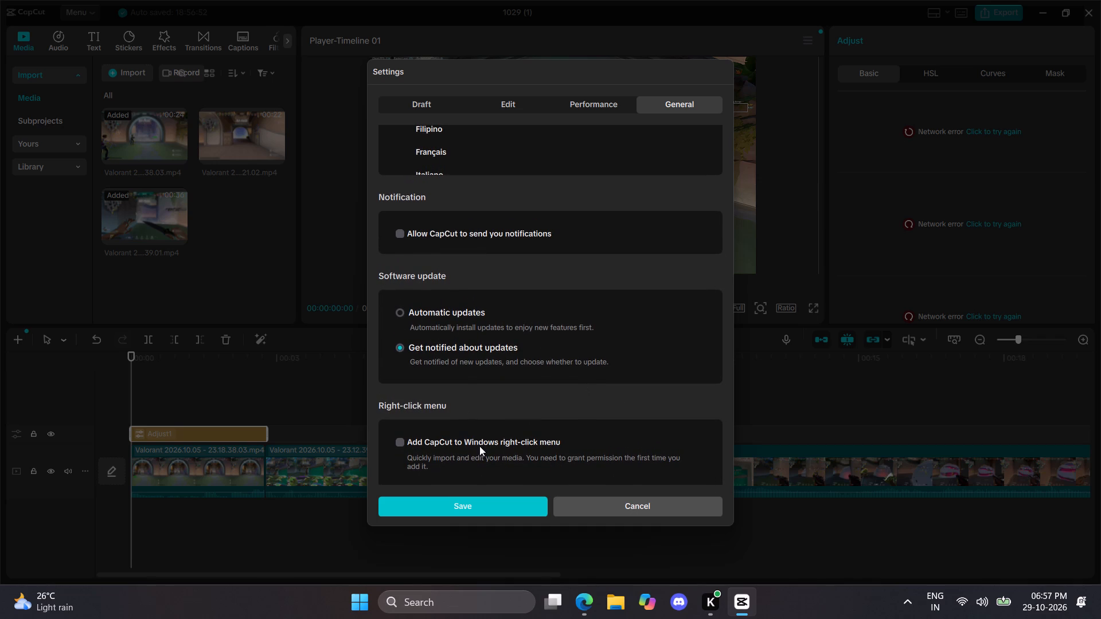
pyautogui.click(514, 111)
pyautogui.click(574, 111)
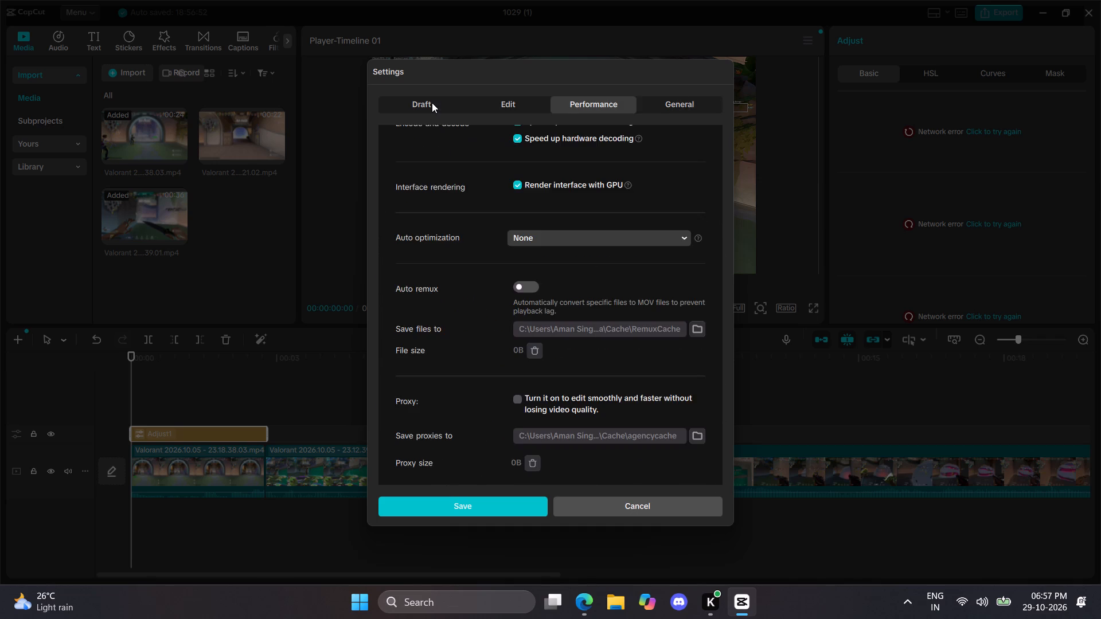
pyautogui.click(432, 103)
pyautogui.click(634, 437)
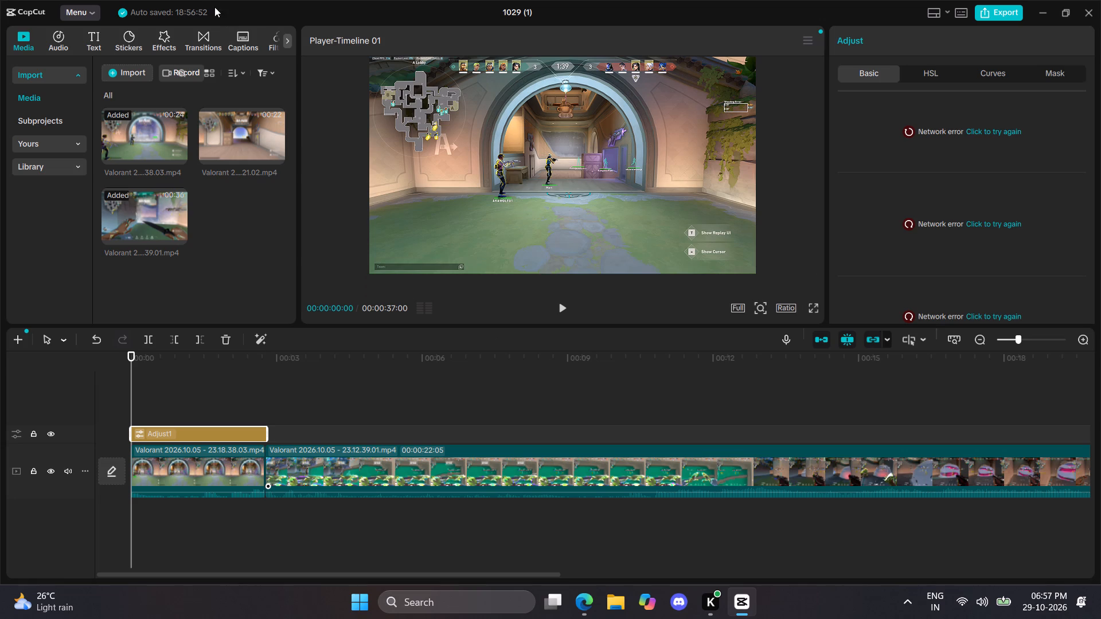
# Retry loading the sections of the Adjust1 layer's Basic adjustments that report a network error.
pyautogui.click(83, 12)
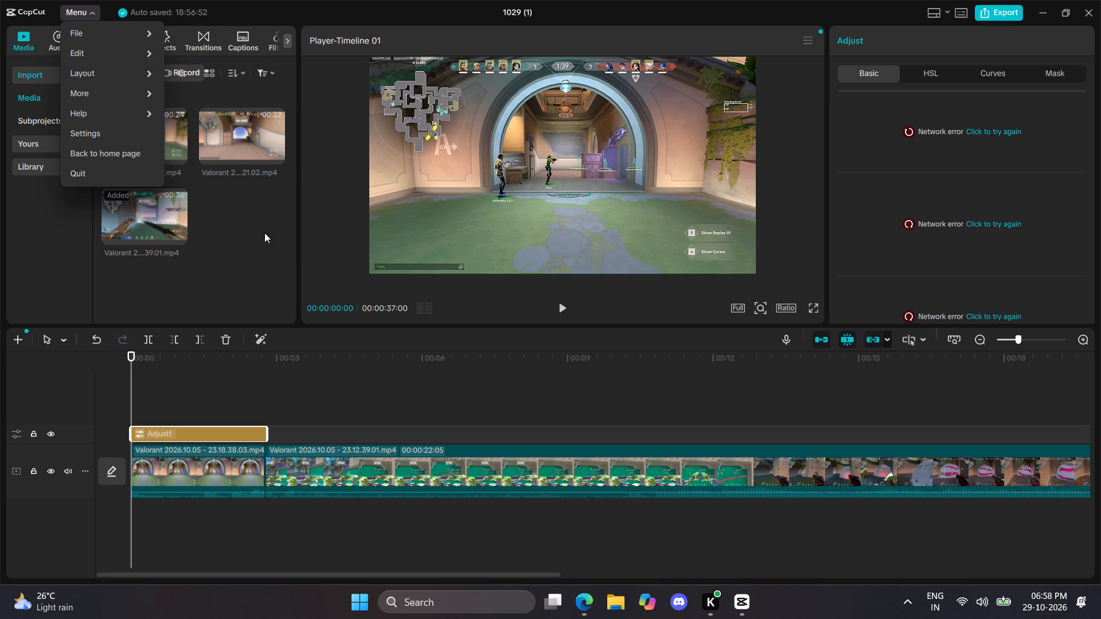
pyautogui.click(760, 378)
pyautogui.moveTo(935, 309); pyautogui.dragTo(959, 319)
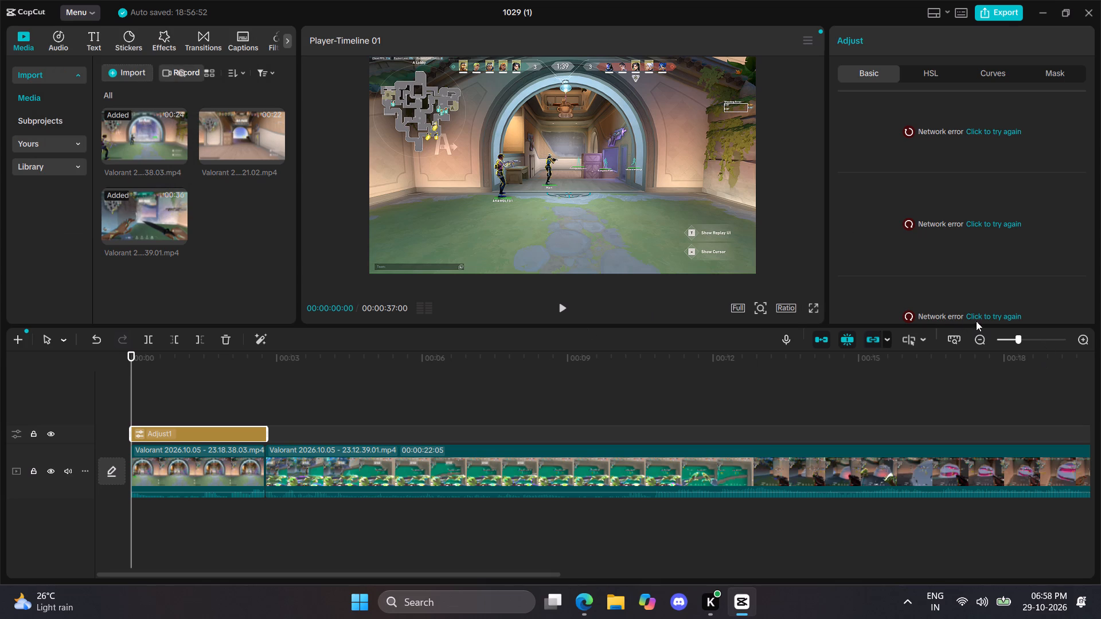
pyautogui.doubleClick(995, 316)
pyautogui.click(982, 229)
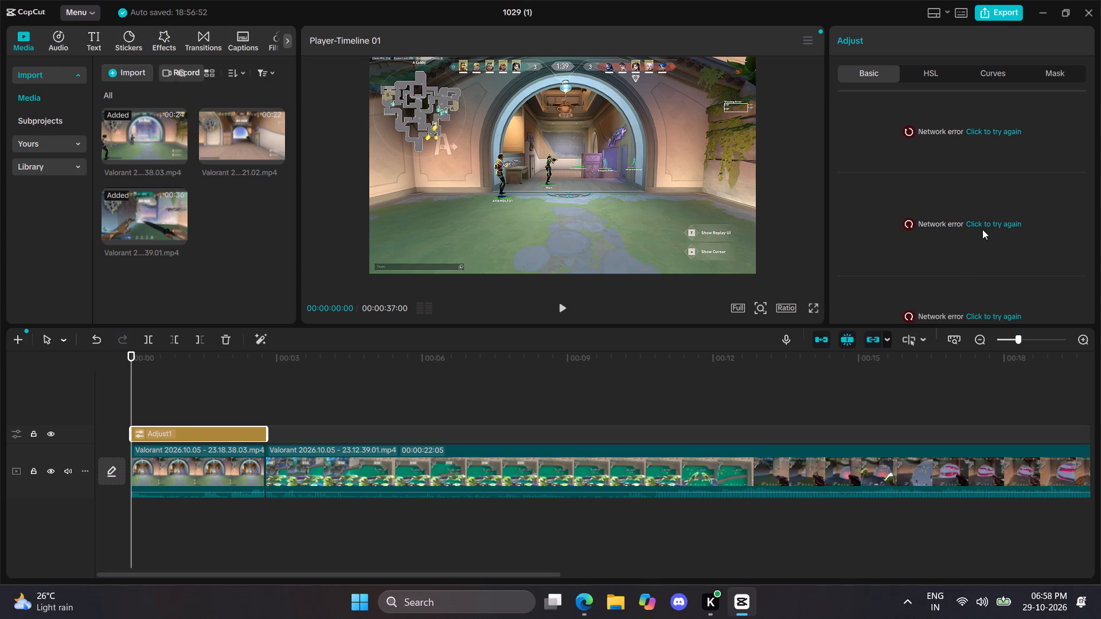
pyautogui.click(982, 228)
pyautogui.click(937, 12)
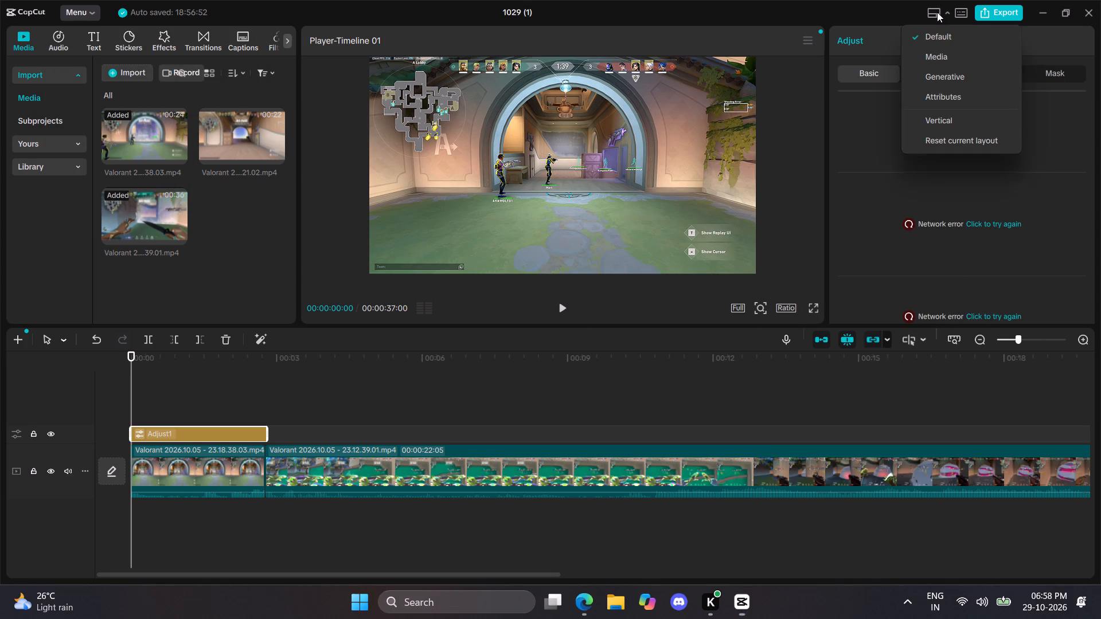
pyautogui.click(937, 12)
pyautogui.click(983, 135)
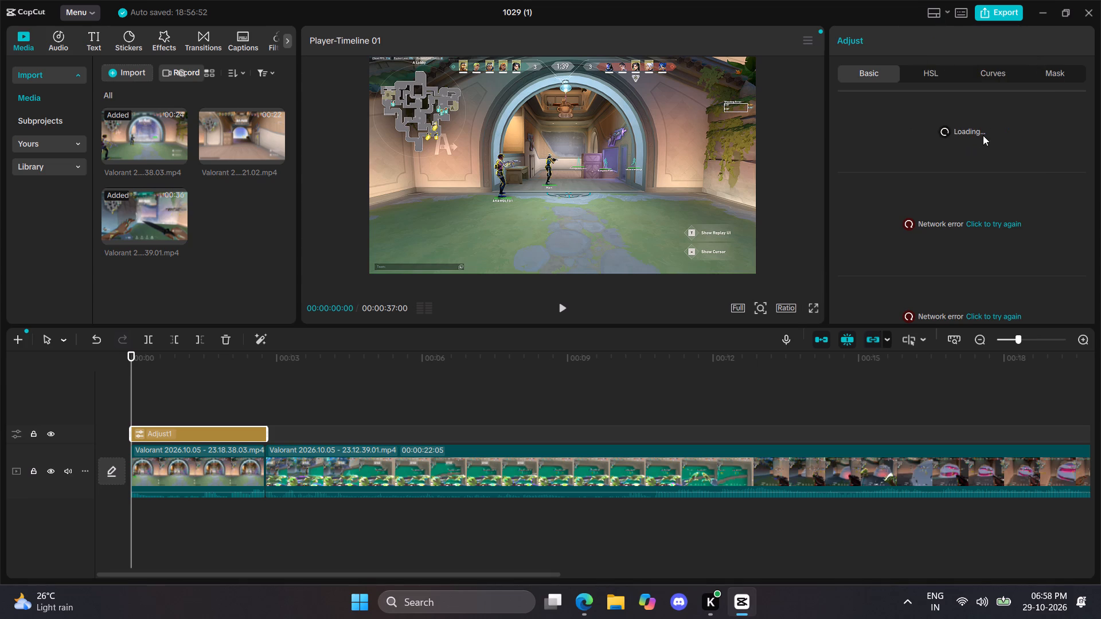
# Select the first 23.18.38.03 clip and look through its Remove BG, Retouch and Adjust options.
pyautogui.rightClick(221, 417)
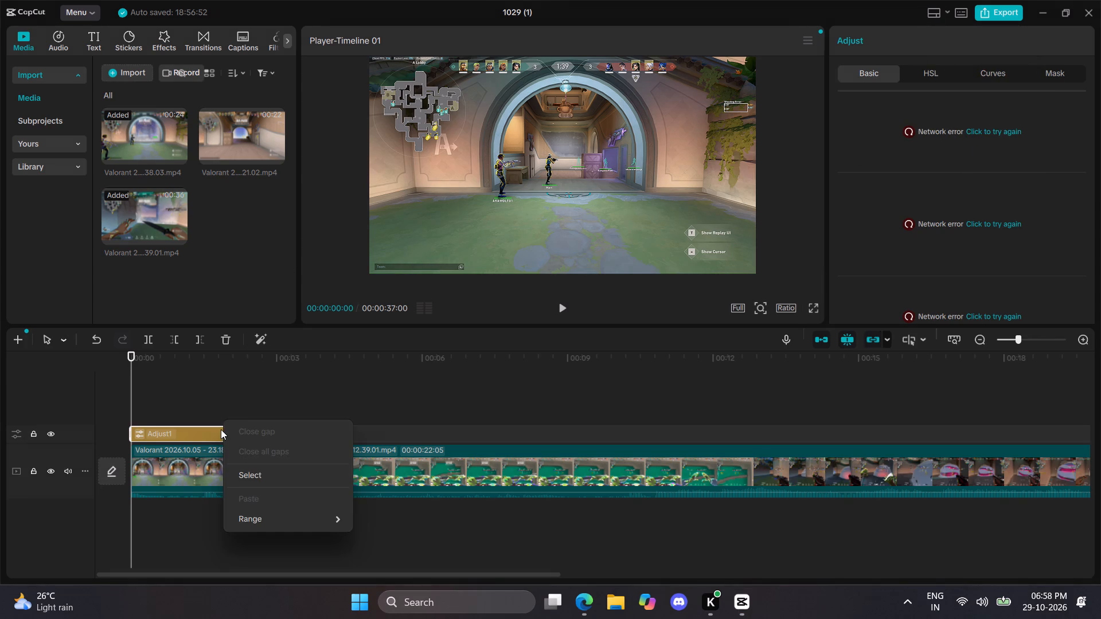
pyautogui.click(201, 432)
pyautogui.click(205, 460)
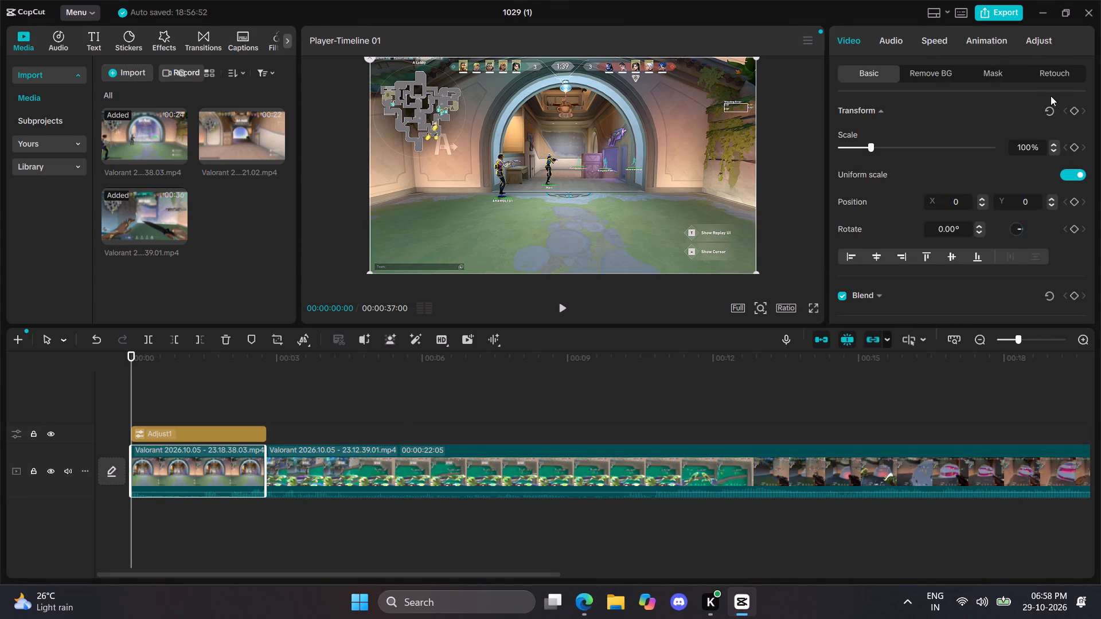
pyautogui.click(929, 69)
pyautogui.click(981, 77)
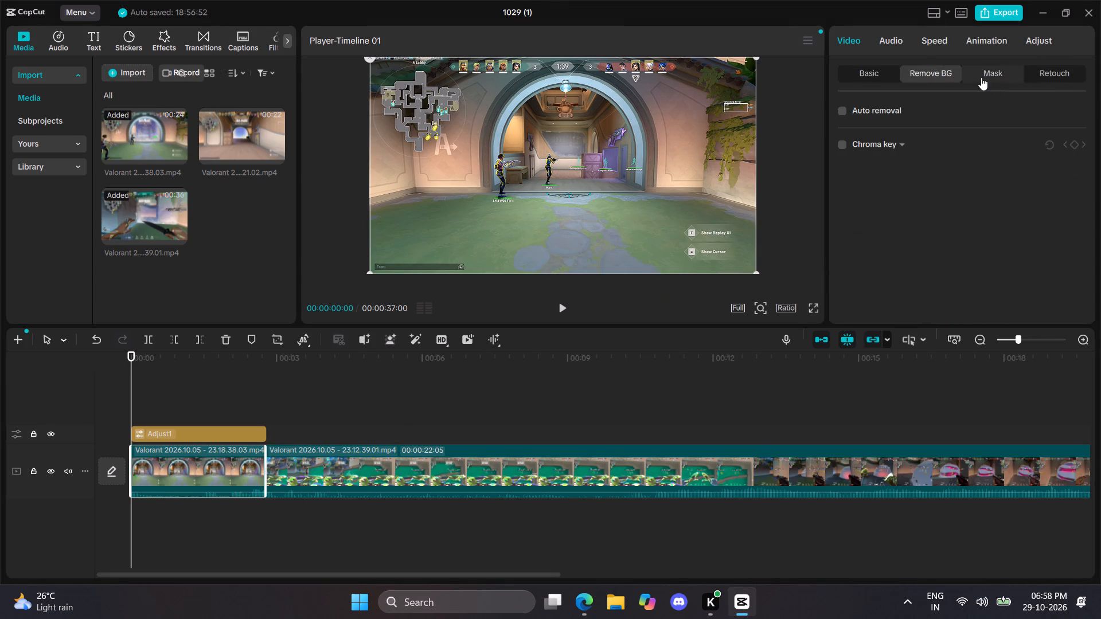
pyautogui.click(1053, 77)
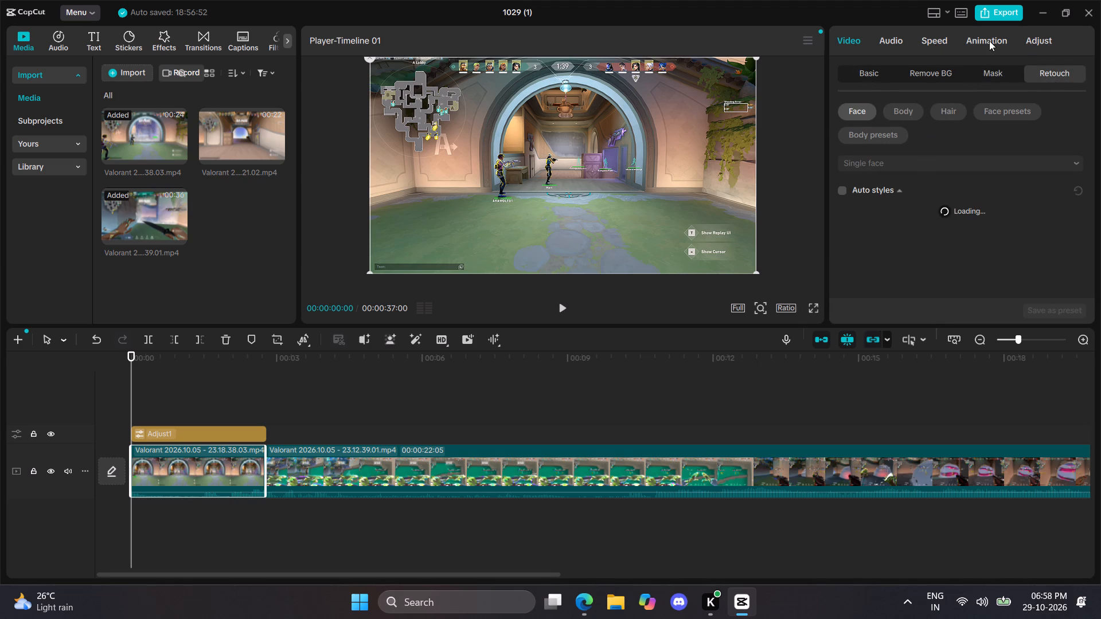
pyautogui.click(1039, 42)
pyautogui.click(1036, 45)
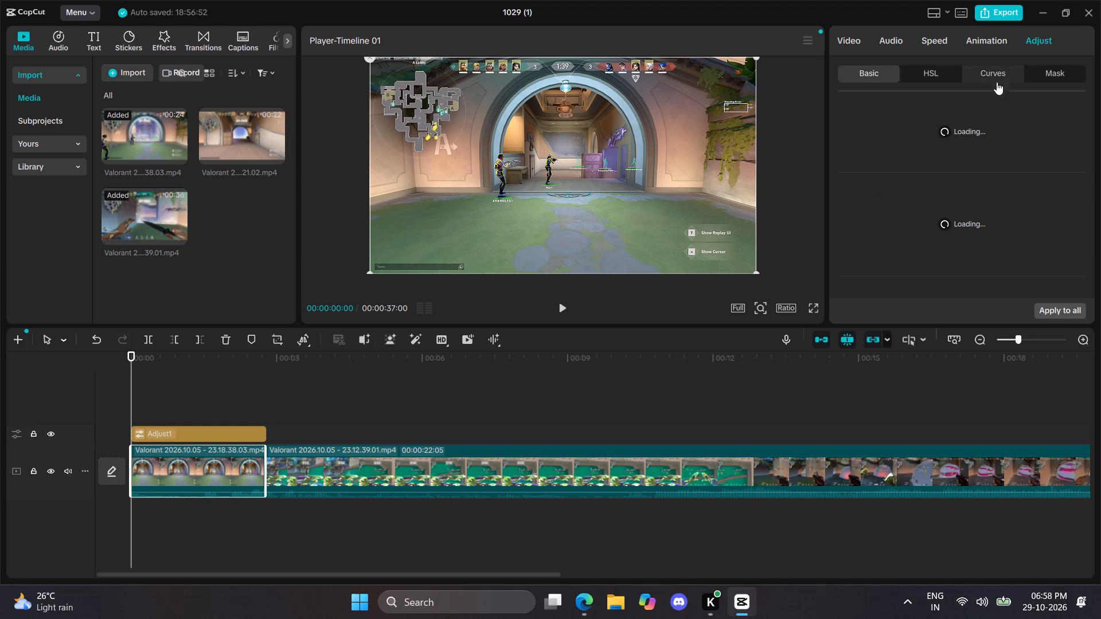
pyautogui.click(860, 42)
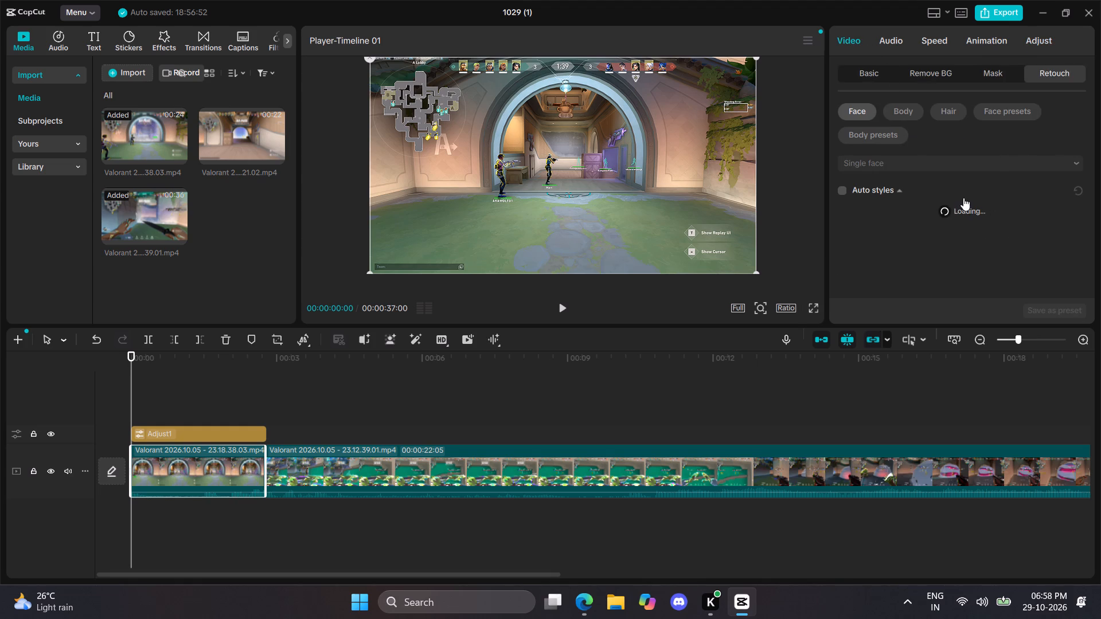
# Turn on Motion blur for the first 23.18.38.03 clip and raise its Blend to 100.
pyautogui.click(885, 77)
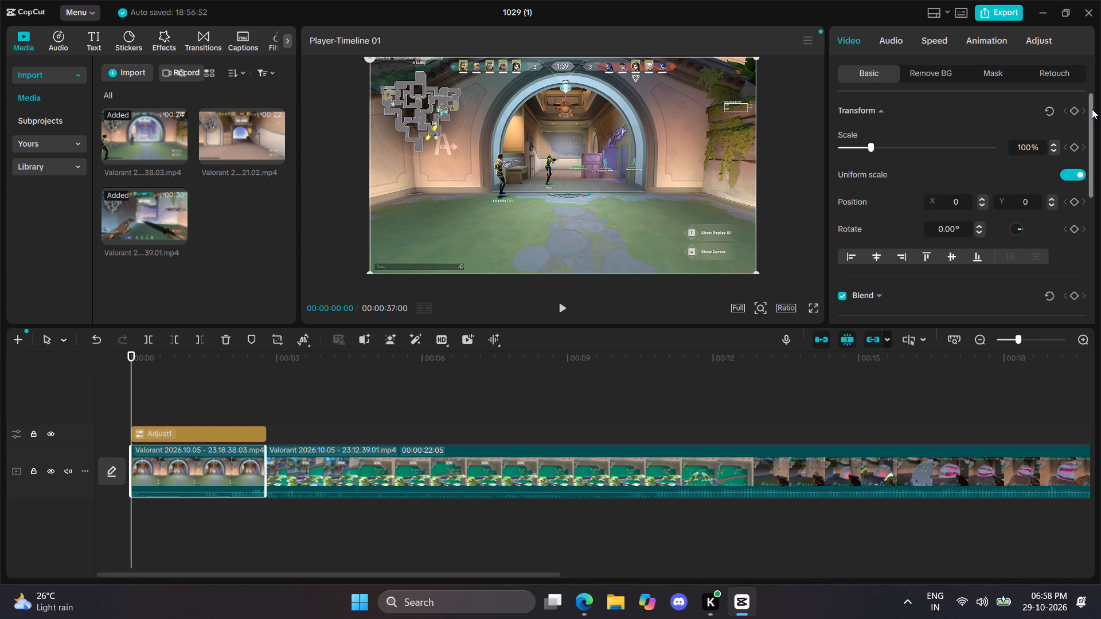
pyautogui.moveTo(1090, 112); pyautogui.dragTo(1088, 135)
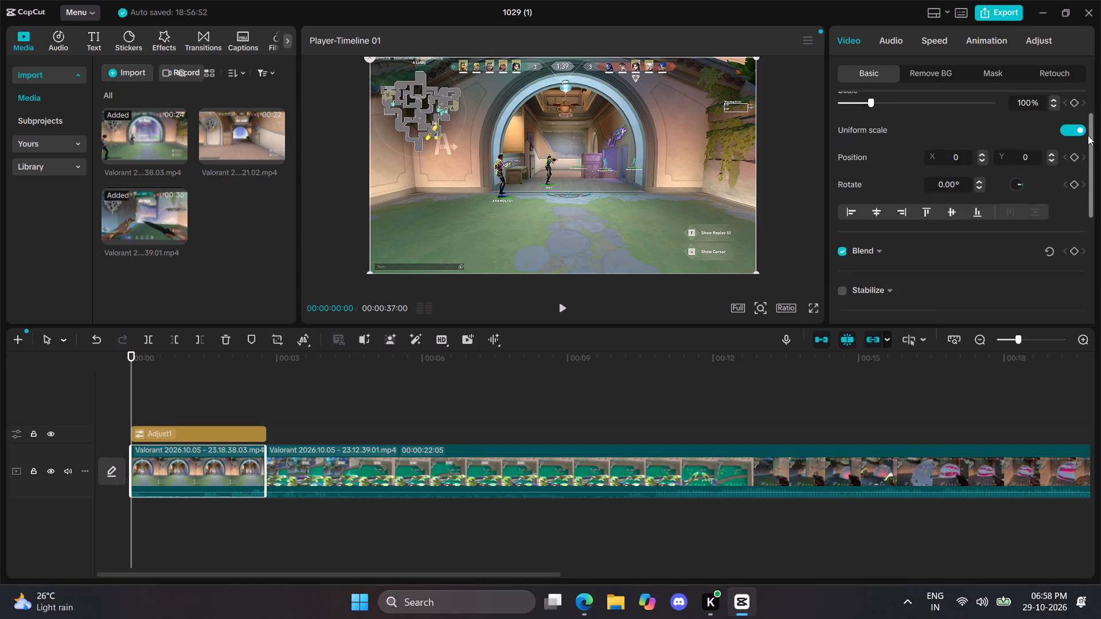
pyautogui.moveTo(1088, 135); pyautogui.dragTo(1087, 217)
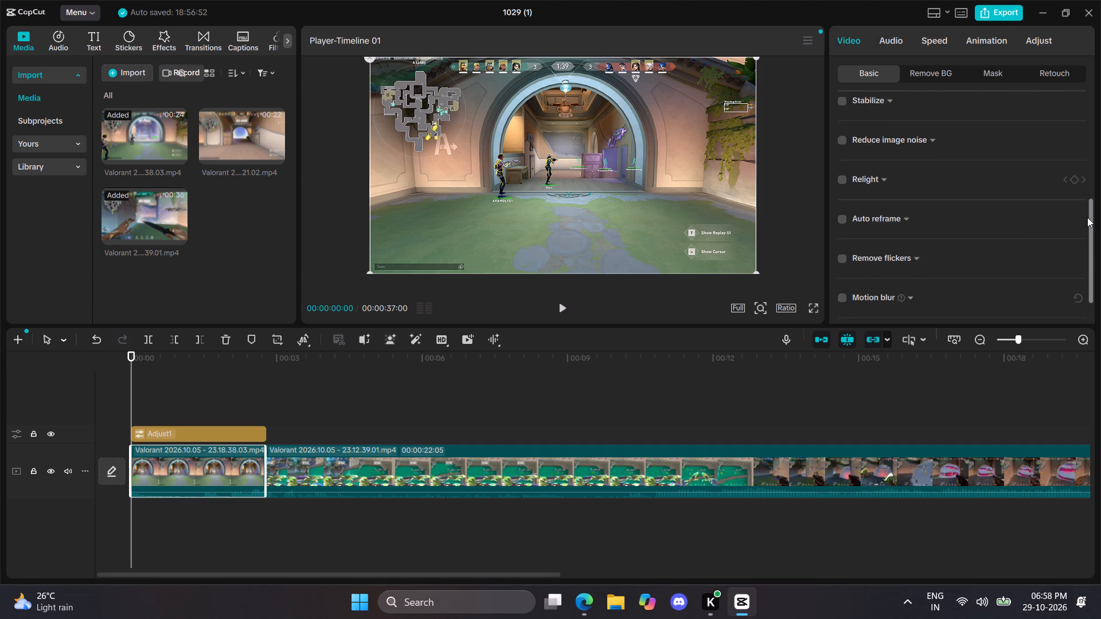
pyautogui.moveTo(1087, 217); pyautogui.dragTo(1095, 252)
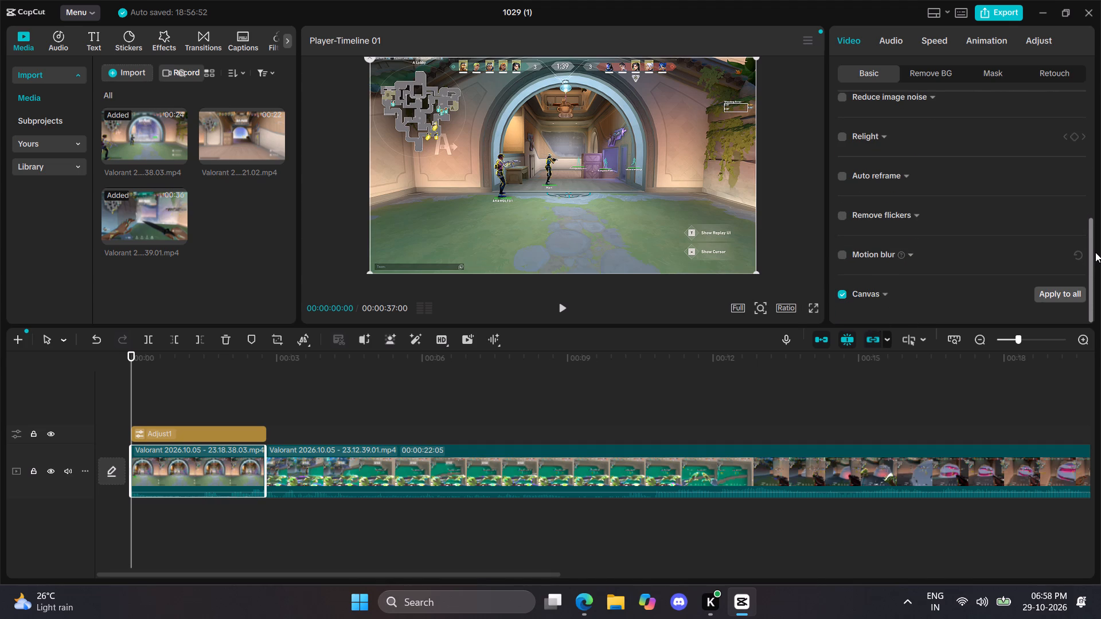
pyautogui.moveTo(1095, 252); pyautogui.dragTo(1095, 252)
pyautogui.click(883, 256)
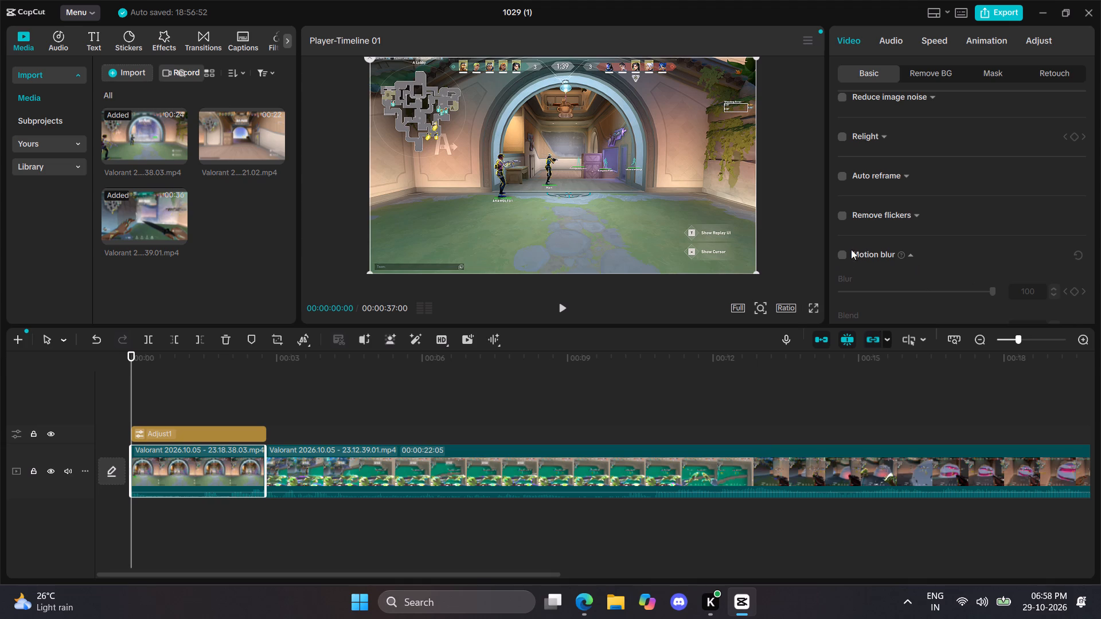
pyautogui.click(846, 254)
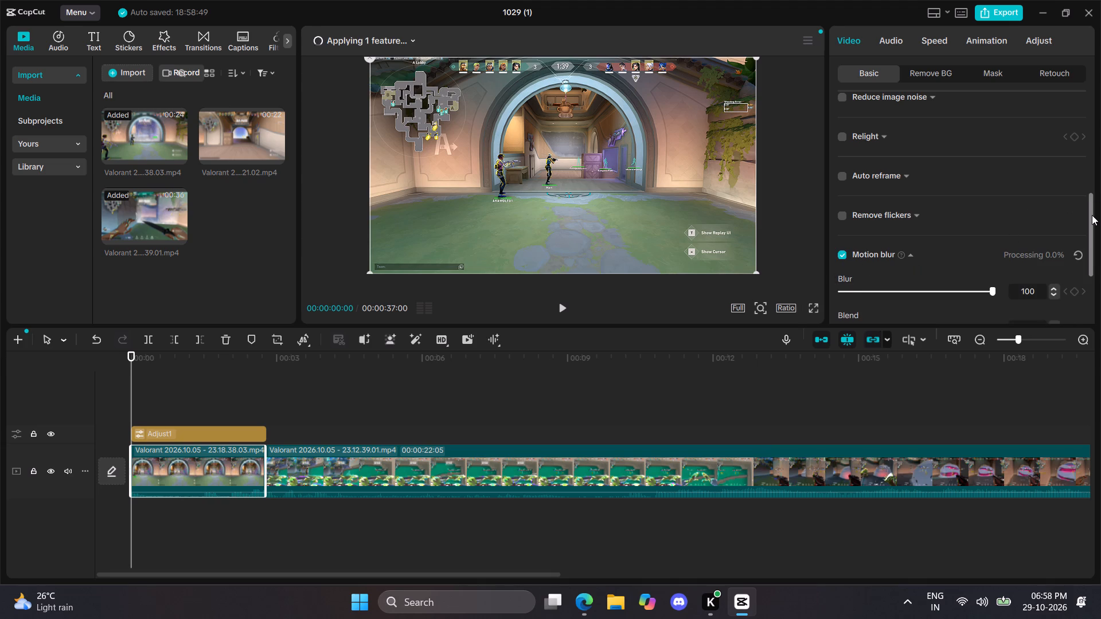
pyautogui.moveTo(1092, 215); pyautogui.dragTo(1093, 275)
pyautogui.moveTo(888, 198); pyautogui.dragTo(930, 202)
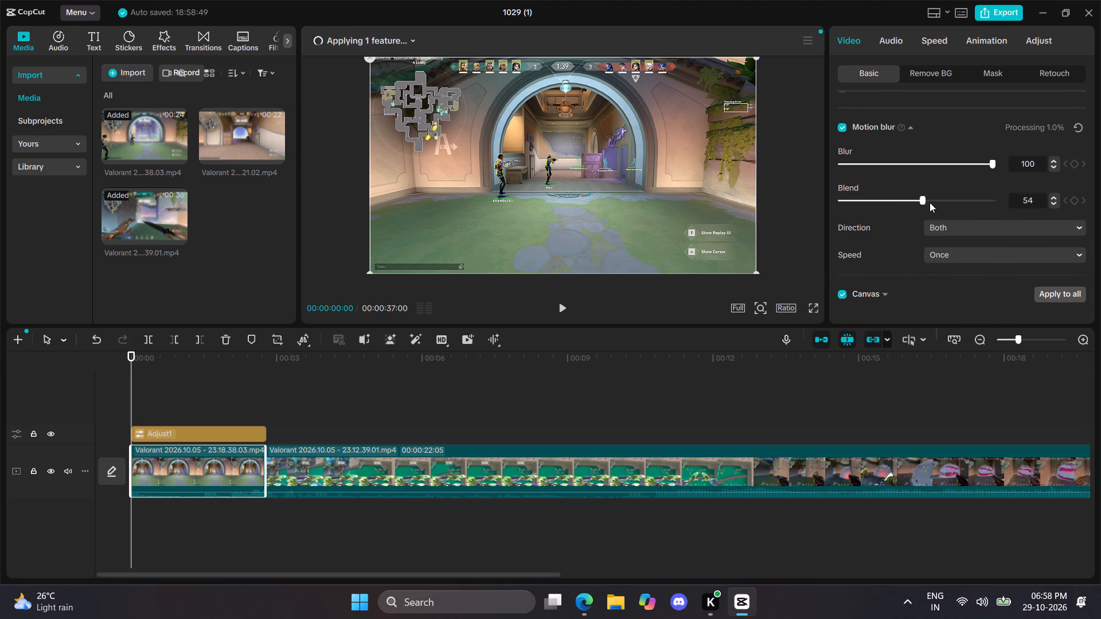
pyautogui.moveTo(930, 202); pyautogui.dragTo(970, 197)
pyautogui.moveTo(968, 196); pyautogui.dragTo(1004, 200)
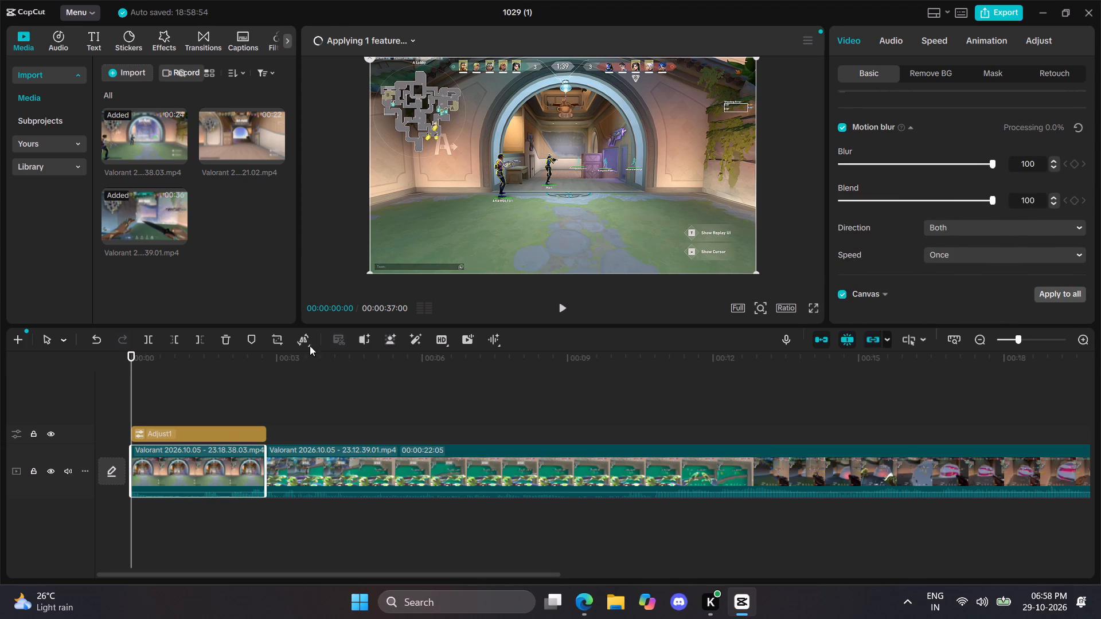
# Play the timeline twice from the start through the first join to review the opening clip.
pyautogui.press('space')
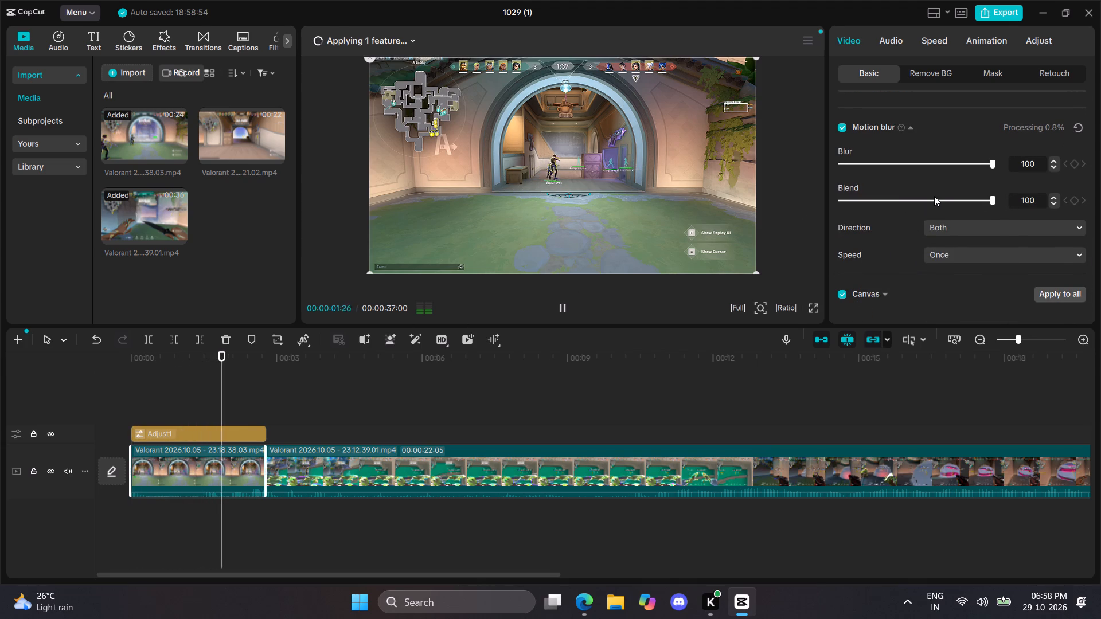
pyautogui.press('space')
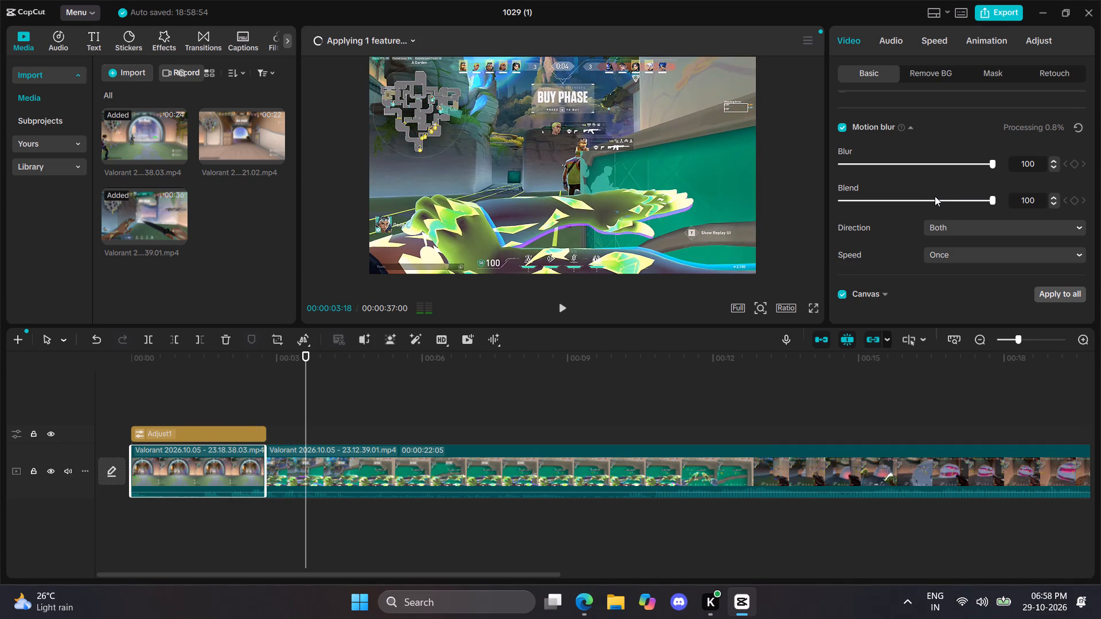
pyautogui.moveTo(263, 355); pyautogui.dragTo(125, 359)
pyautogui.press('space')
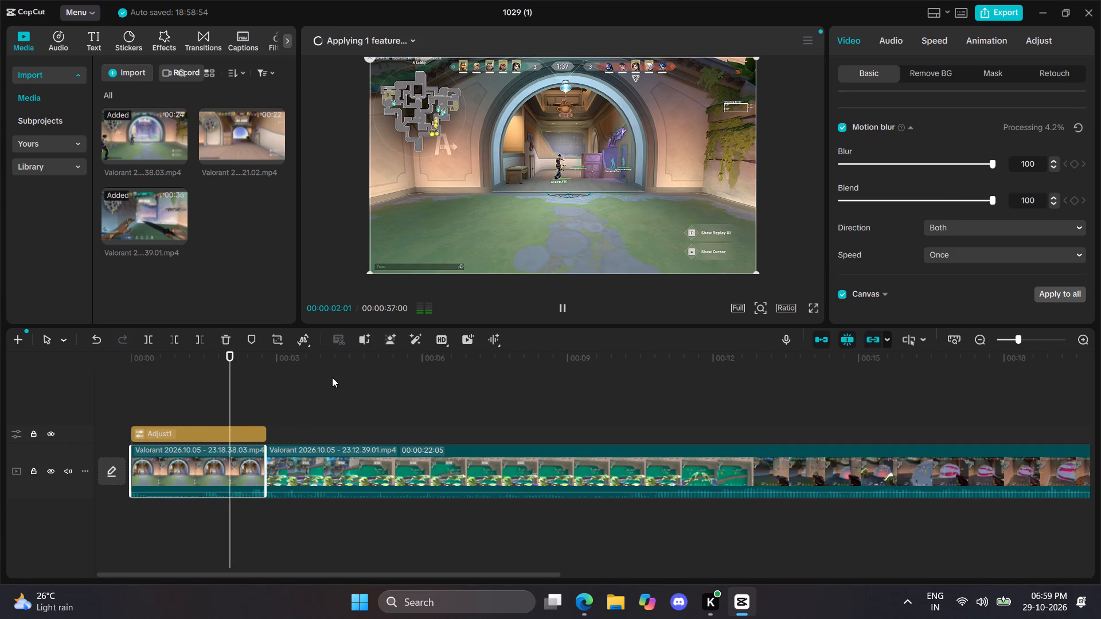
pyautogui.press('space')
# Delete the 23.12.39.01 clip between the two 23.18.38.03 clips.
pyautogui.click(394, 469)
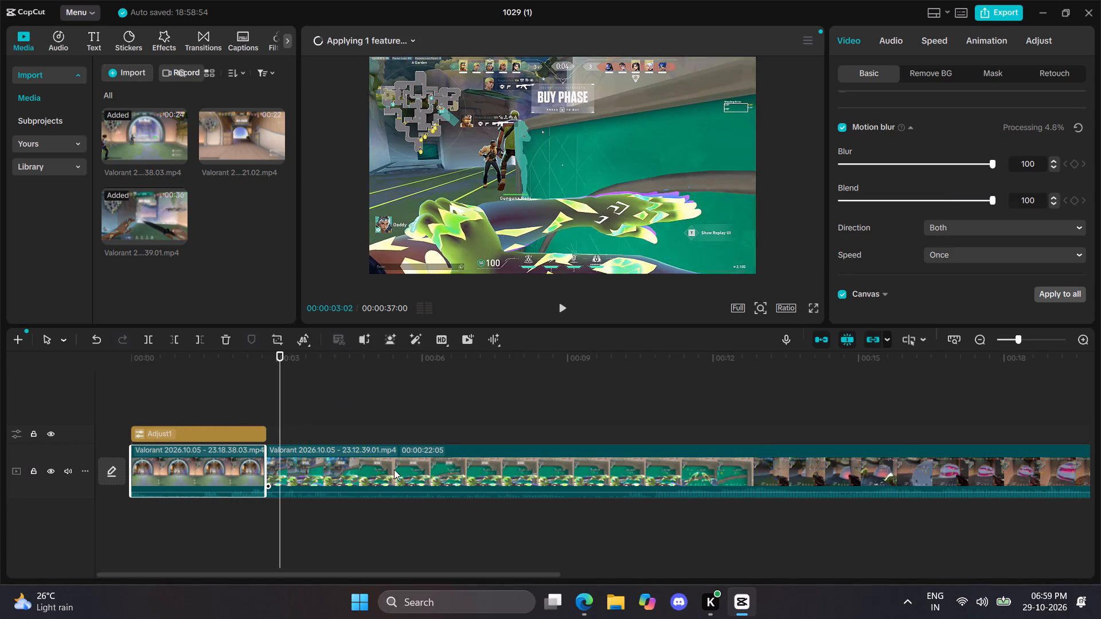
pyautogui.press('Delete')
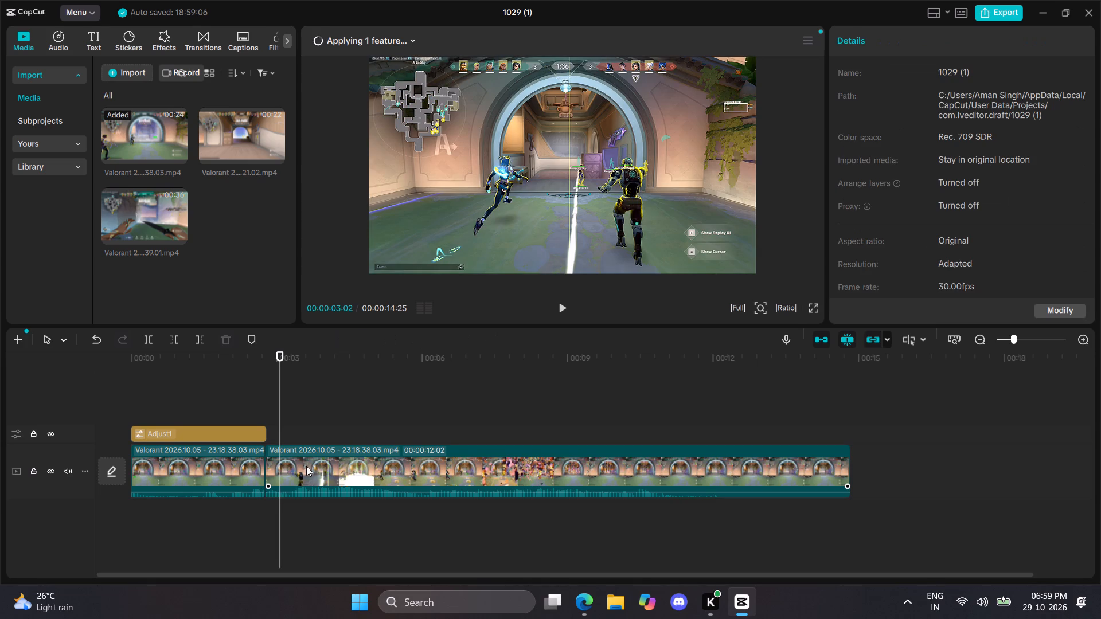
# Turn off the main track magnet and auto snapping, and move the second 23.18.38.03 clip about 5 seconds later, leaving a gap.
pyautogui.click(306, 466)
pyautogui.moveTo(283, 356); pyautogui.dragTo(244, 346)
pyautogui.press('space')
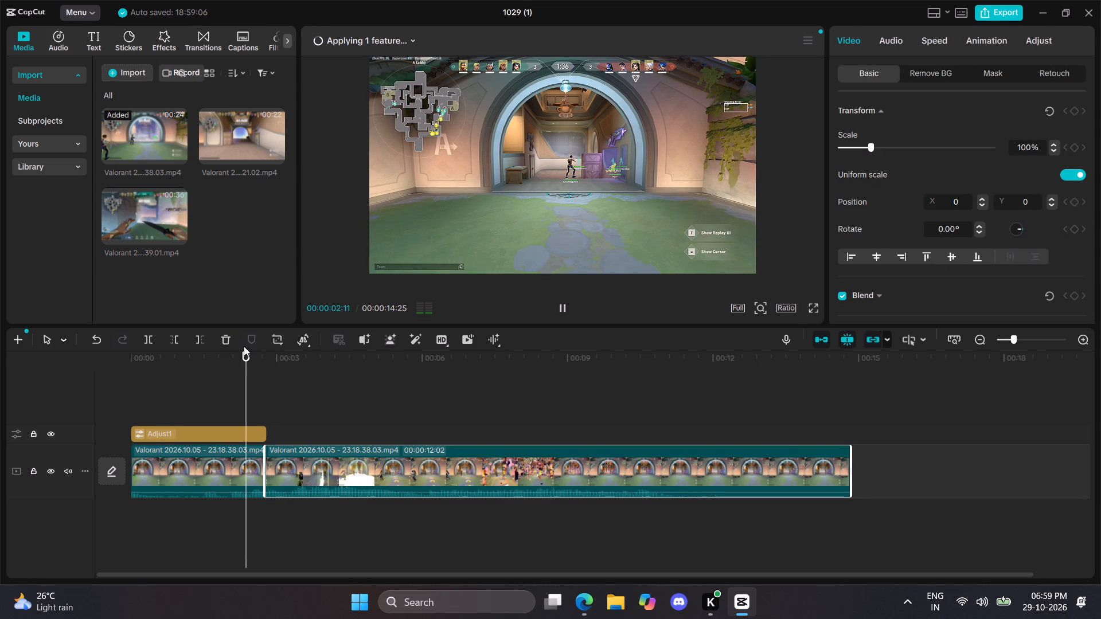
pyautogui.press('space')
pyautogui.moveTo(272, 351); pyautogui.dragTo(241, 356)
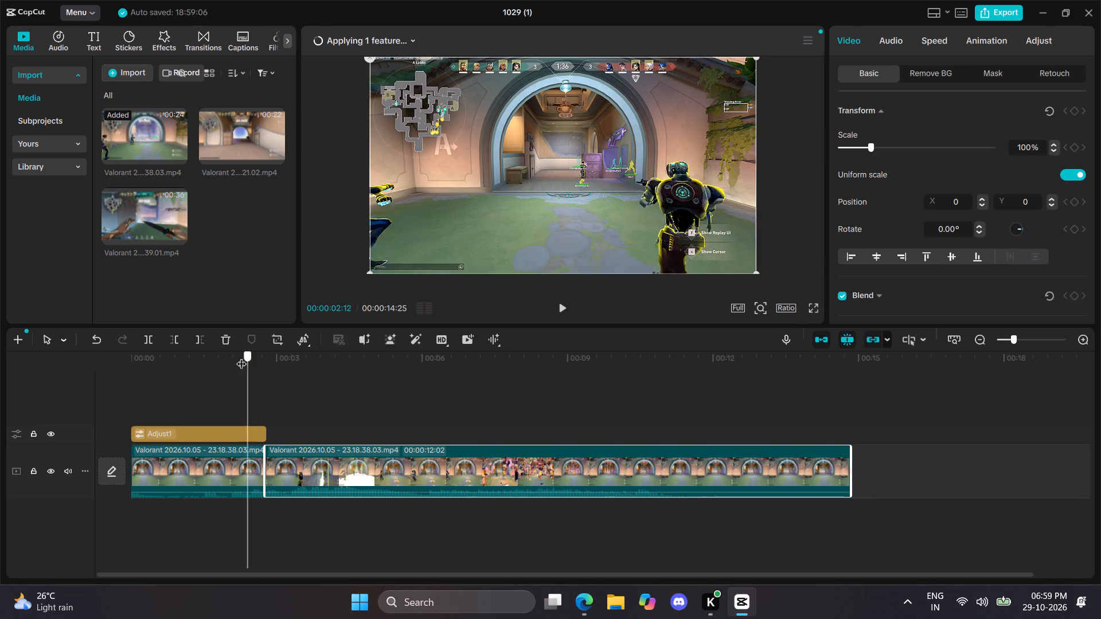
pyautogui.moveTo(241, 356); pyautogui.dragTo(265, 356)
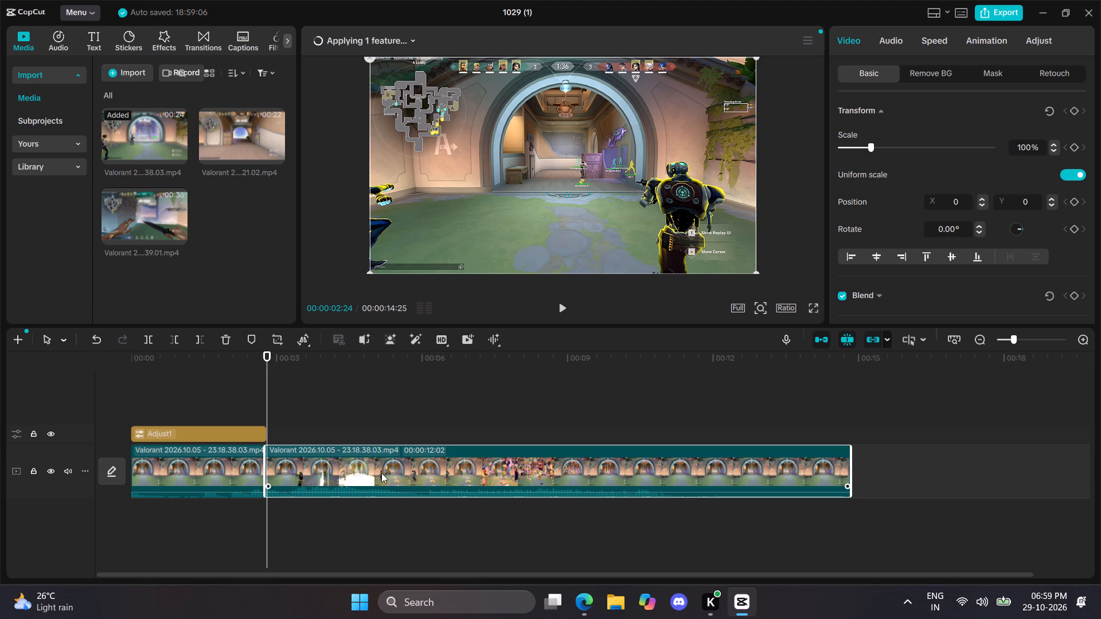
pyautogui.moveTo(382, 472); pyautogui.dragTo(545, 470)
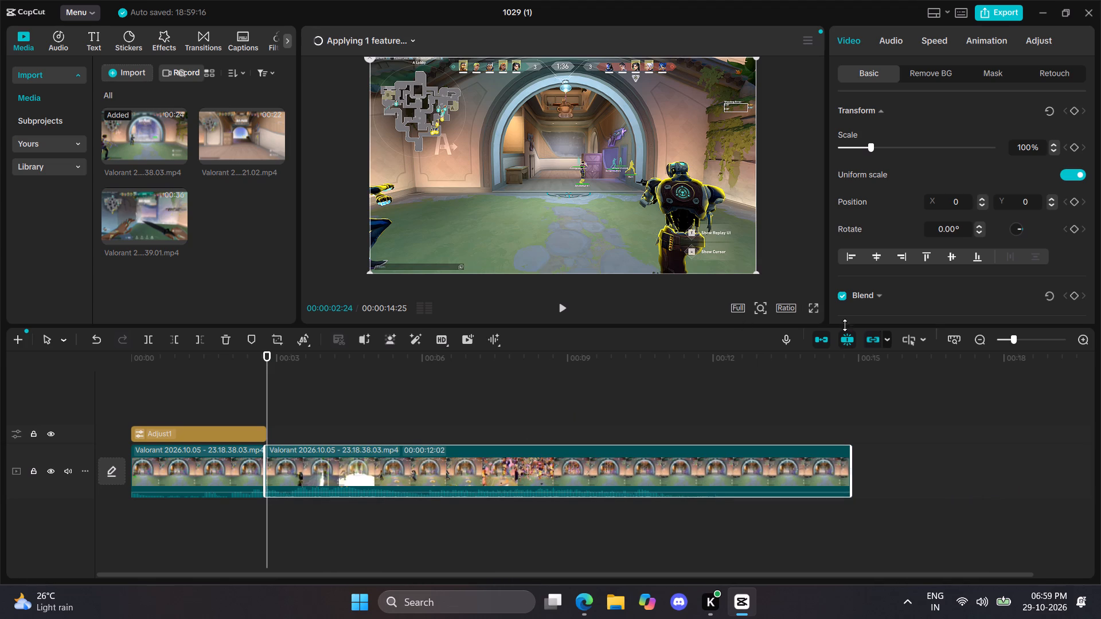
pyautogui.click(845, 339)
pyautogui.click(820, 339)
pyautogui.moveTo(545, 471); pyautogui.dragTo(769, 455)
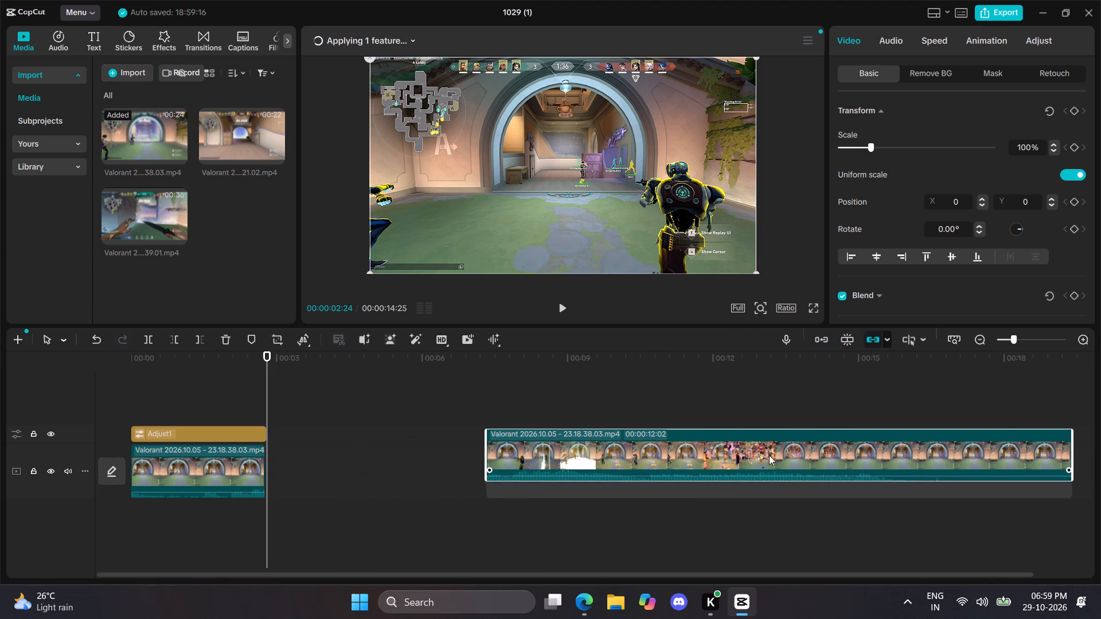
pyautogui.moveTo(769, 455); pyautogui.dragTo(792, 472)
# Turn off Motion blur for the opening 23.18.38.03 clip.
pyautogui.click(207, 473)
pyautogui.moveTo(274, 356); pyautogui.dragTo(260, 354)
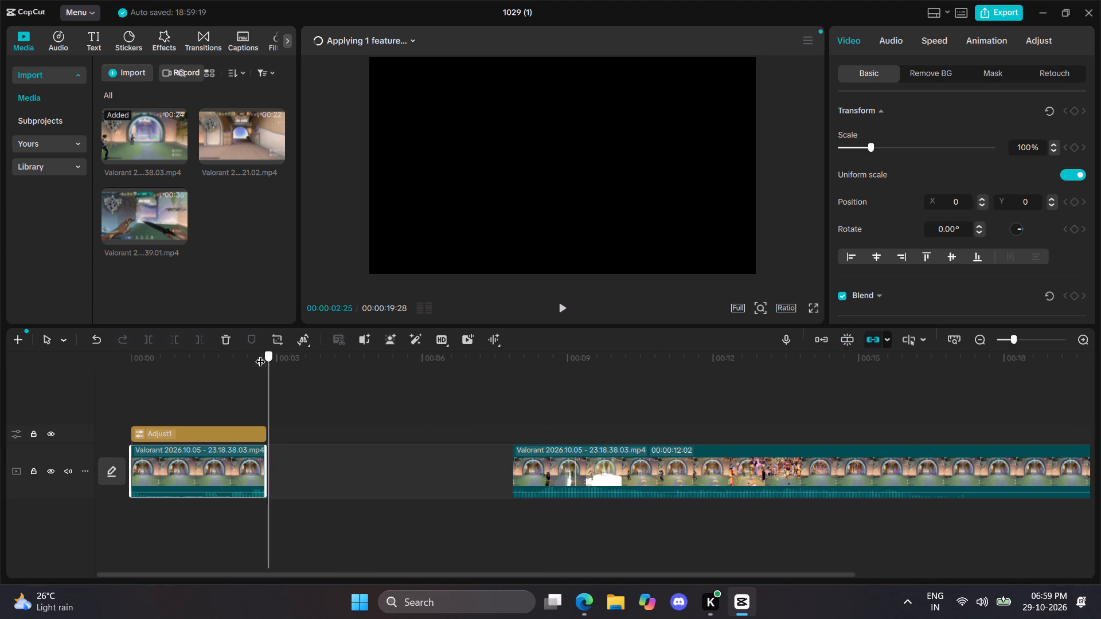
pyautogui.moveTo(260, 354); pyautogui.dragTo(263, 352)
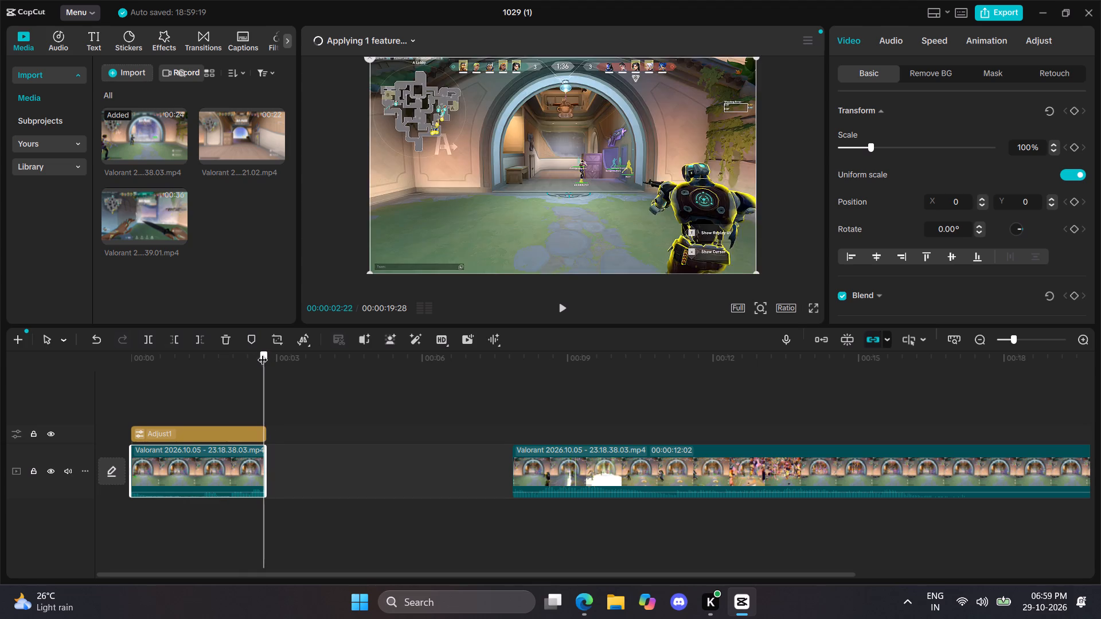
pyautogui.moveTo(263, 352); pyautogui.dragTo(252, 352)
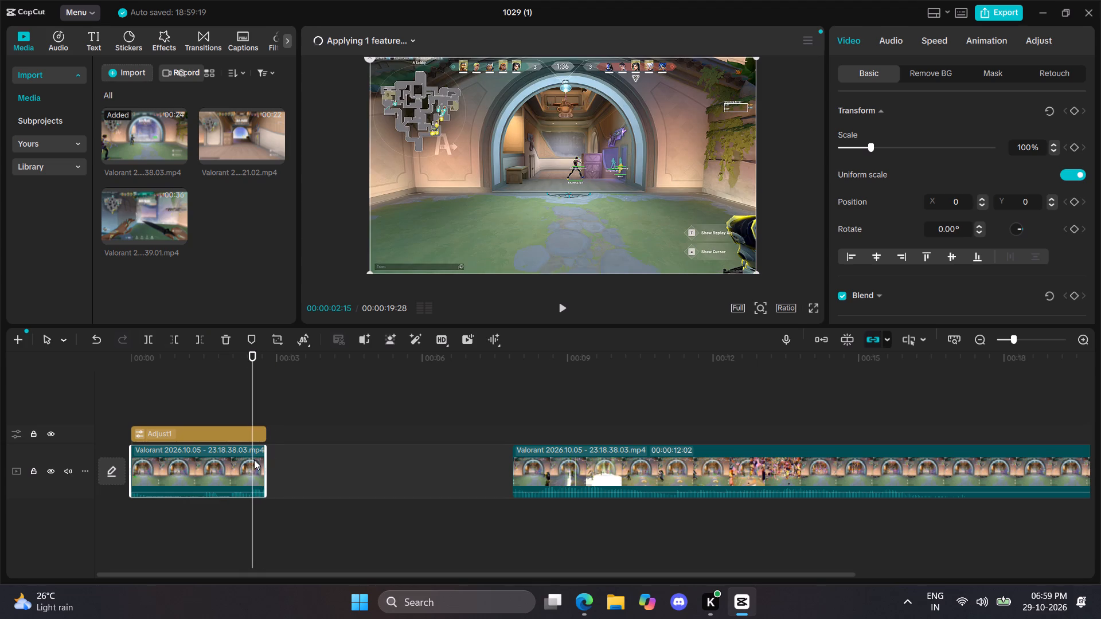
pyautogui.rightClick(254, 460)
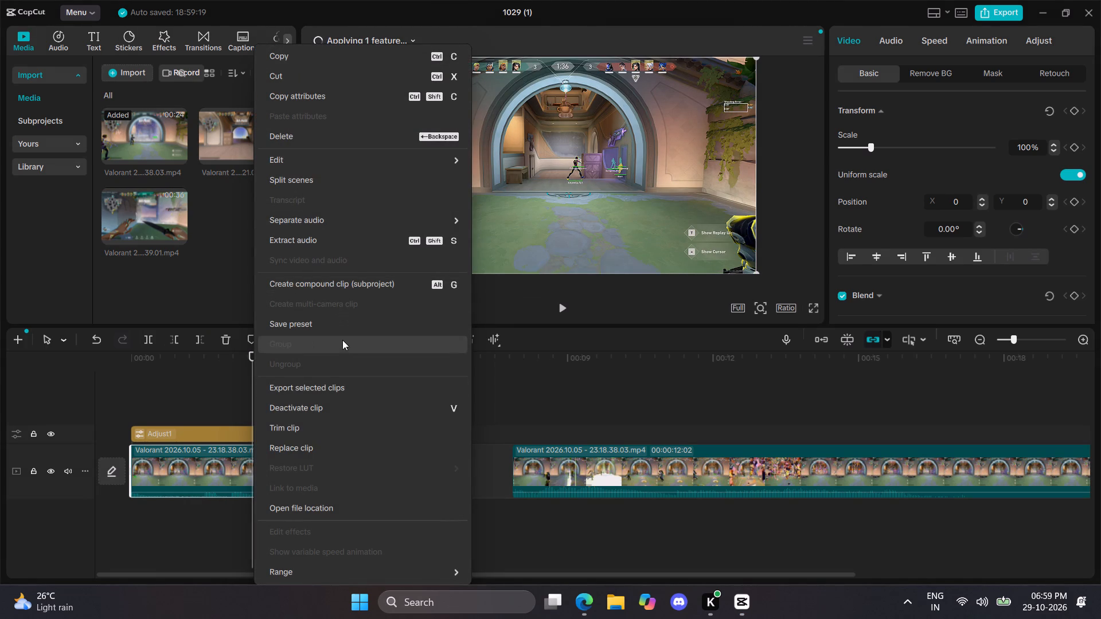
pyautogui.click(754, 382)
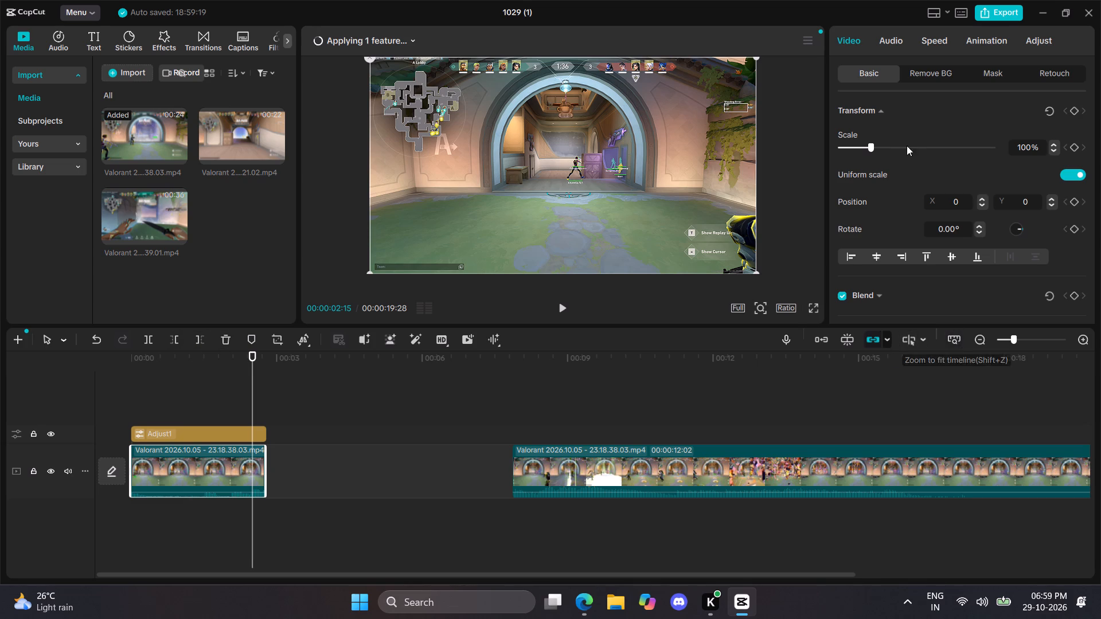
pyautogui.moveTo(1095, 131); pyautogui.dragTo(1100, 159)
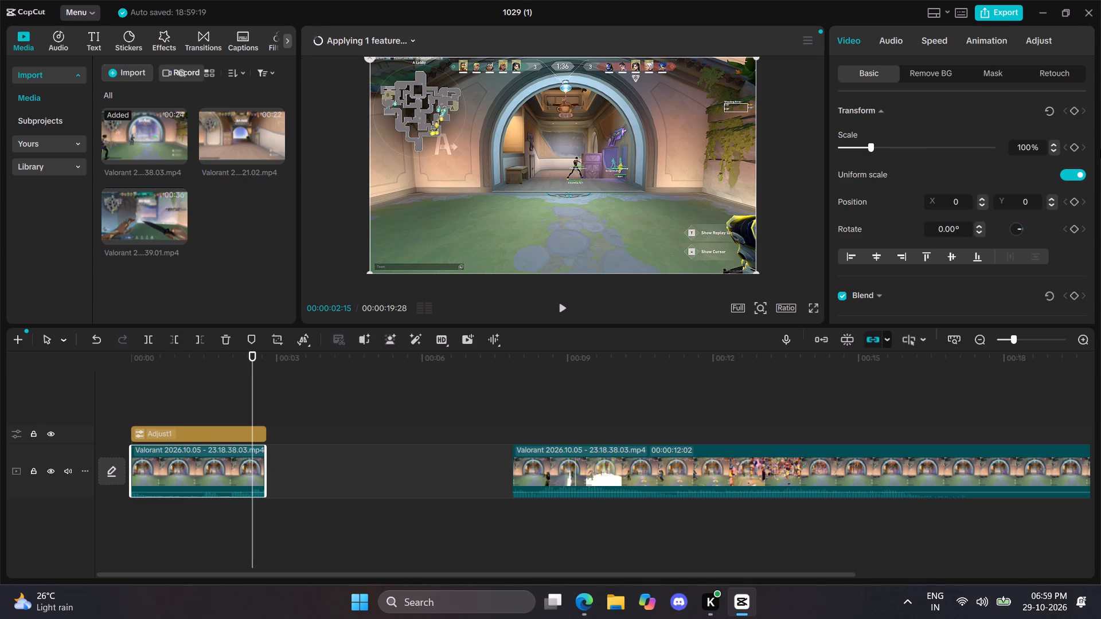
pyautogui.moveTo(1091, 120); pyautogui.dragTo(1096, 203)
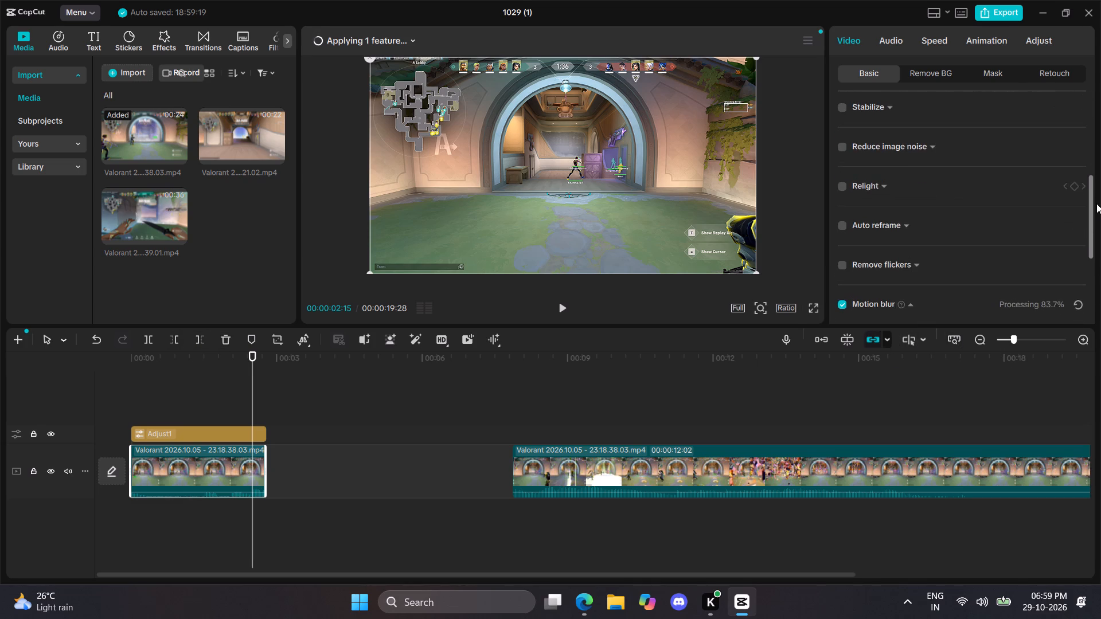
pyautogui.moveTo(1096, 203); pyautogui.dragTo(1093, 261)
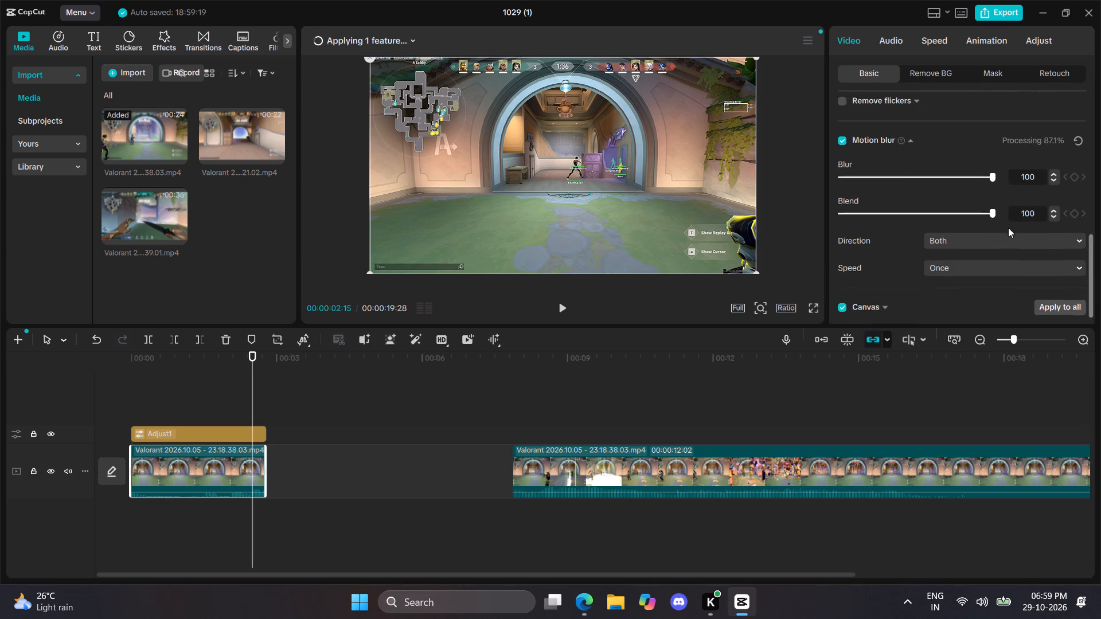
pyautogui.click(870, 139)
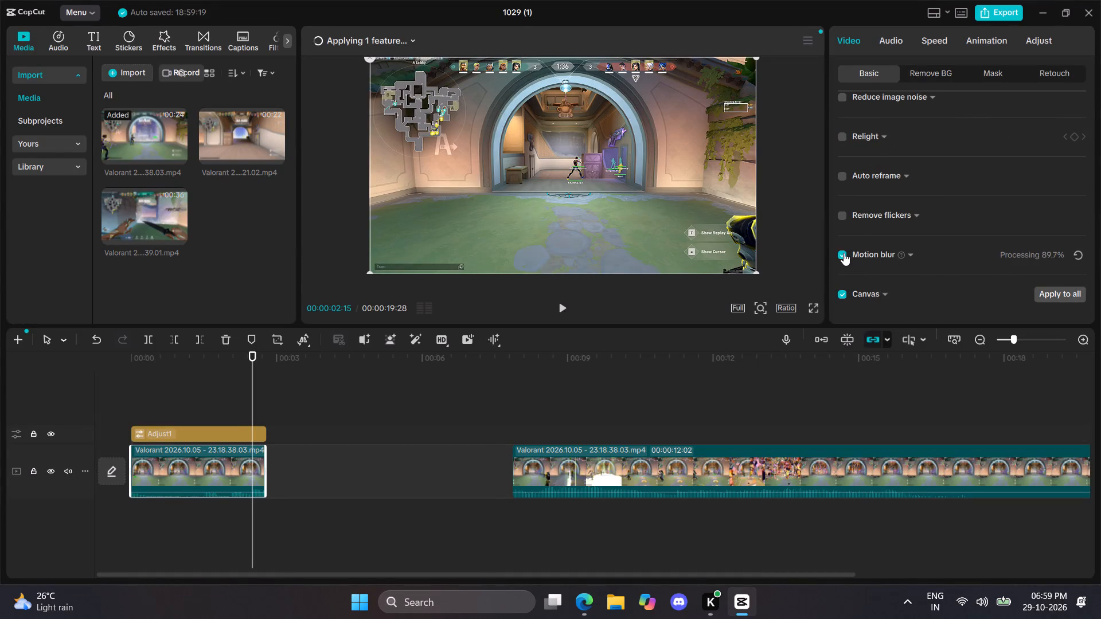
pyautogui.click(842, 253)
pyautogui.scroll(4, 1017, 229)
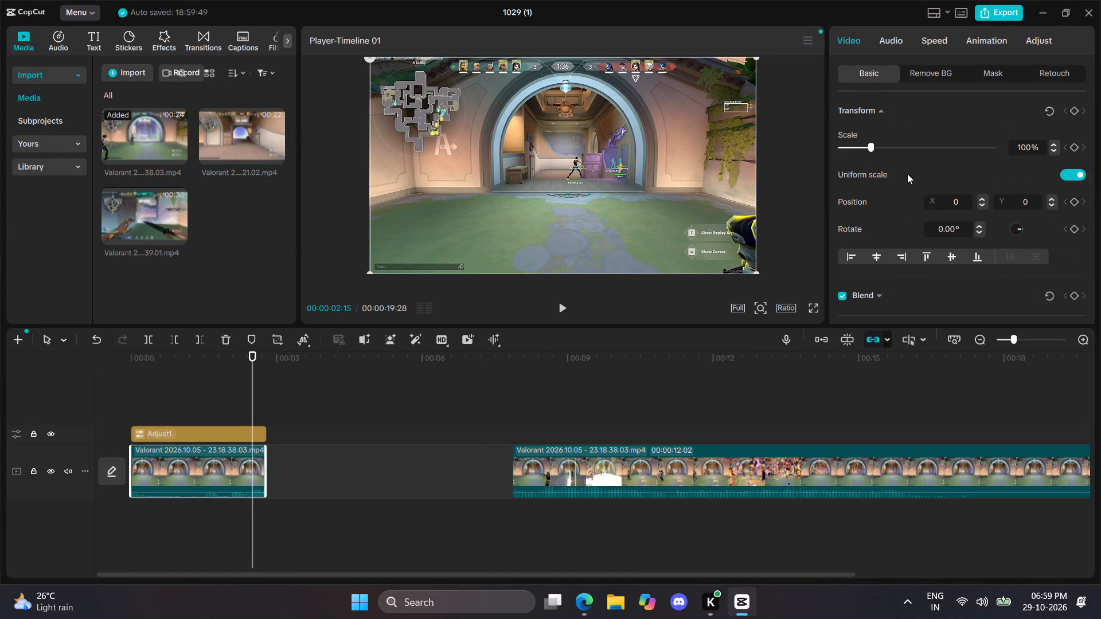
pyautogui.scroll(1, 907, 174)
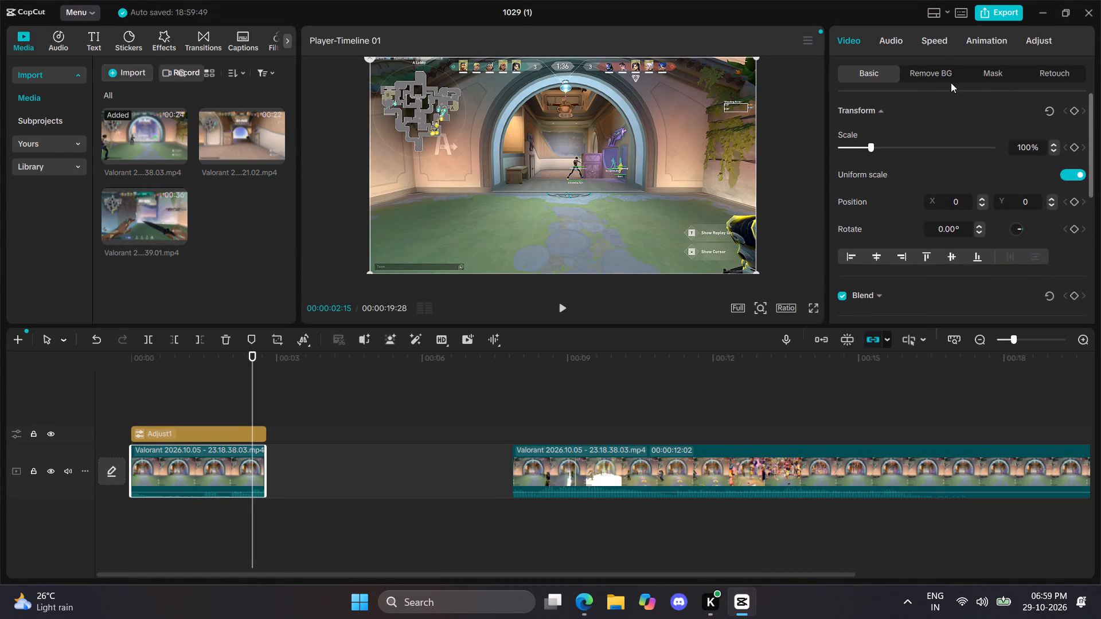
# Slow the opening 23.18.38.03 clip to 0.48x speed and play it back from the start.
pyautogui.click(930, 45)
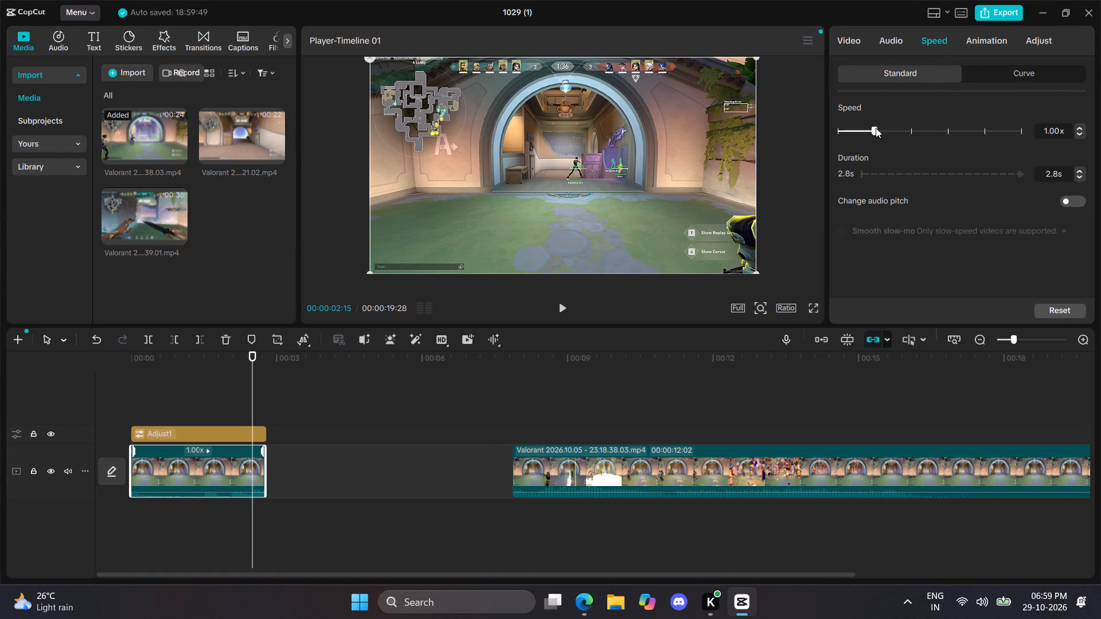
pyautogui.moveTo(876, 128); pyautogui.dragTo(855, 128)
pyautogui.moveTo(855, 128); pyautogui.dragTo(853, 128)
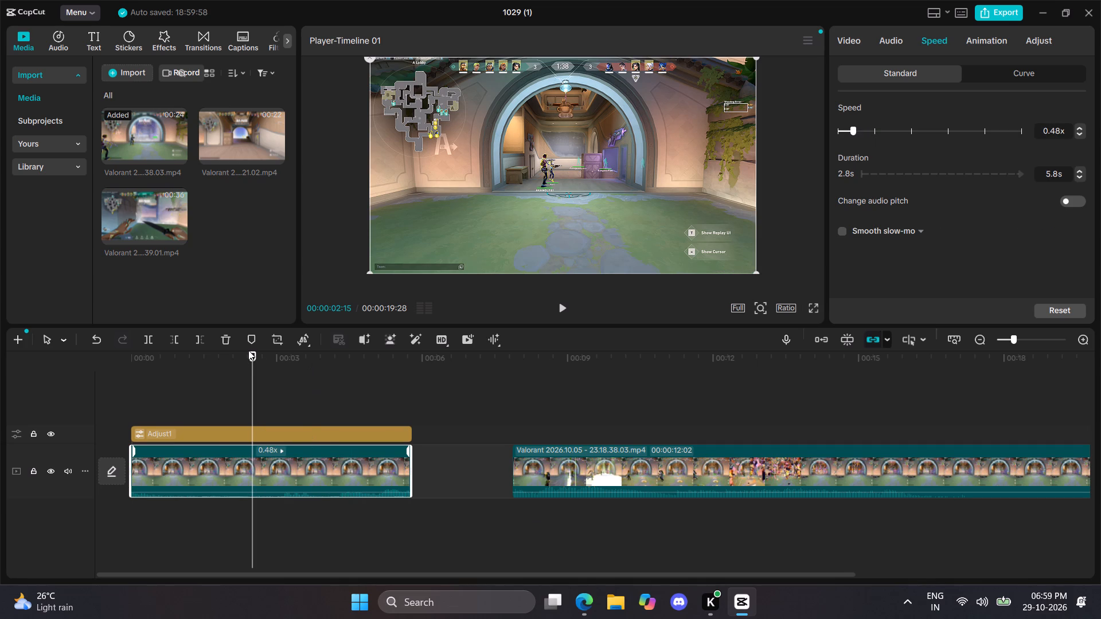
pyautogui.moveTo(249, 350); pyautogui.dragTo(98, 350)
pyautogui.click(560, 311)
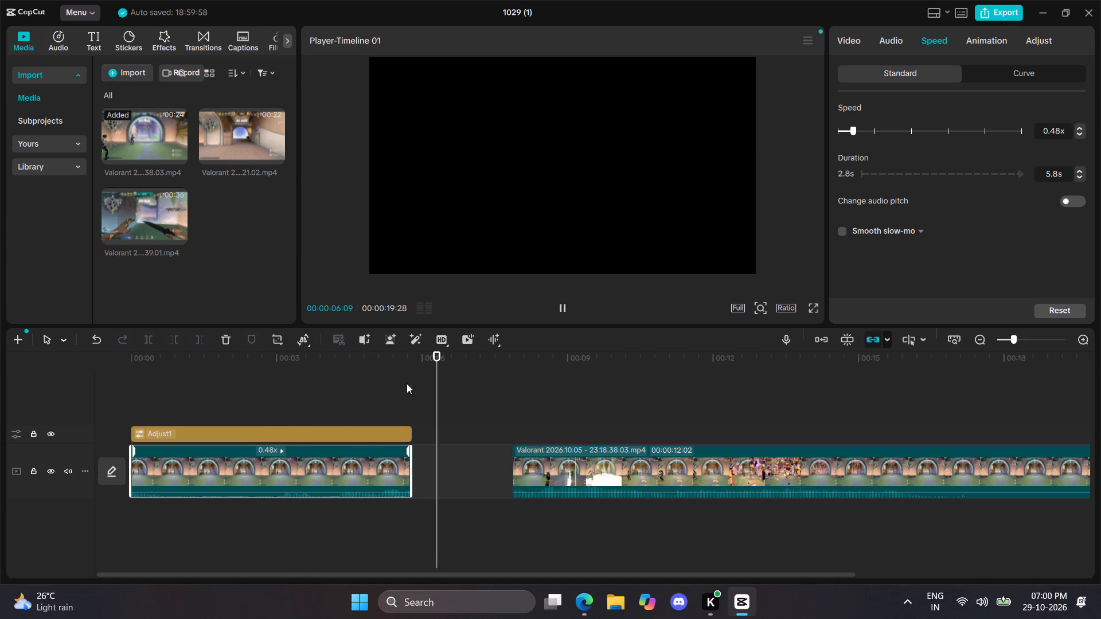
pyautogui.moveTo(480, 351); pyautogui.dragTo(353, 369)
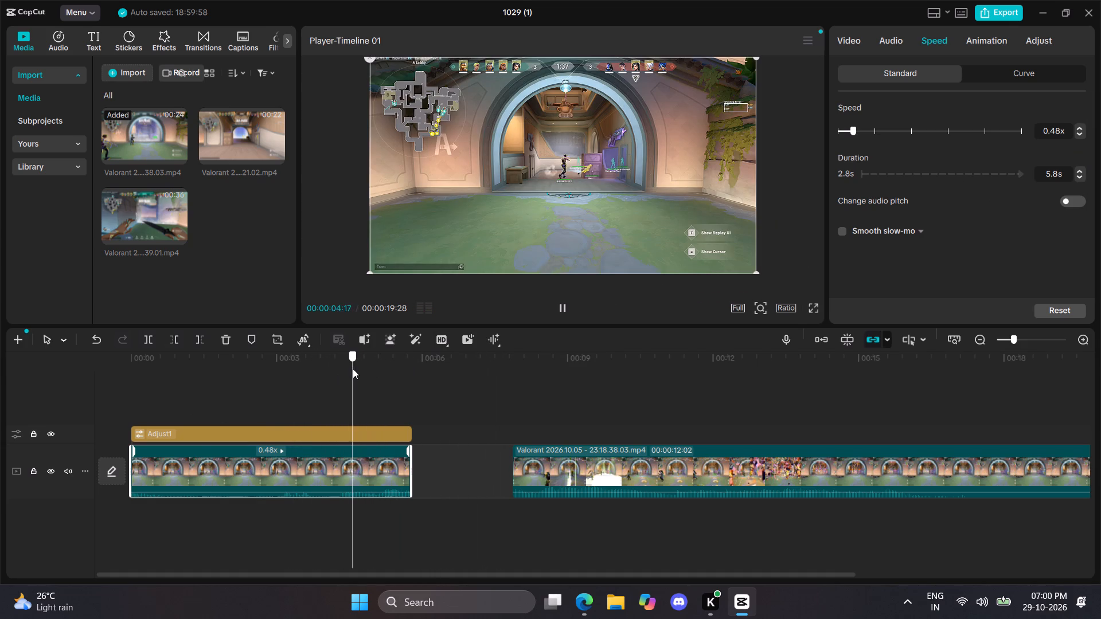
pyautogui.moveTo(353, 369); pyautogui.dragTo(191, 369)
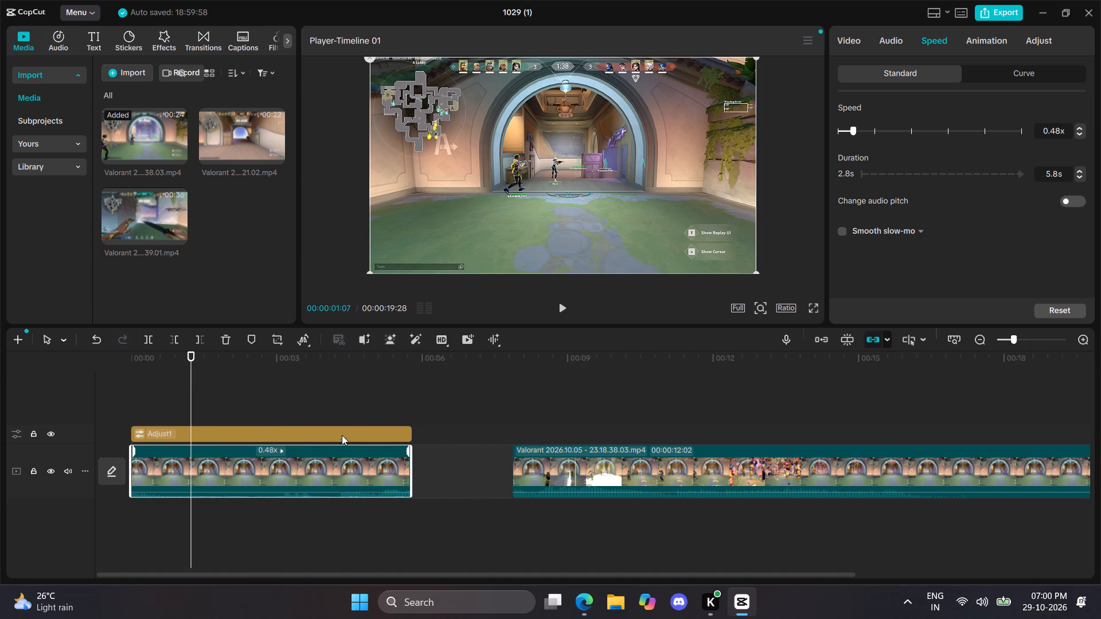
# Extract the audio from the slowed opening clip and delete the extracted audio.
pyautogui.rightClick(331, 459)
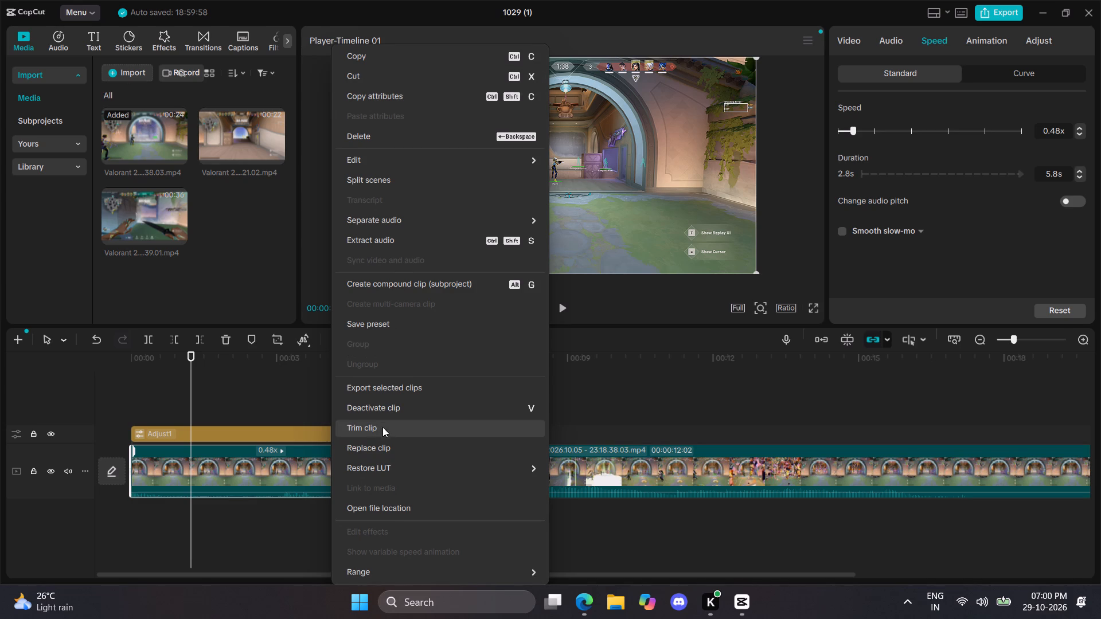
pyautogui.click(391, 241)
pyautogui.click(342, 518)
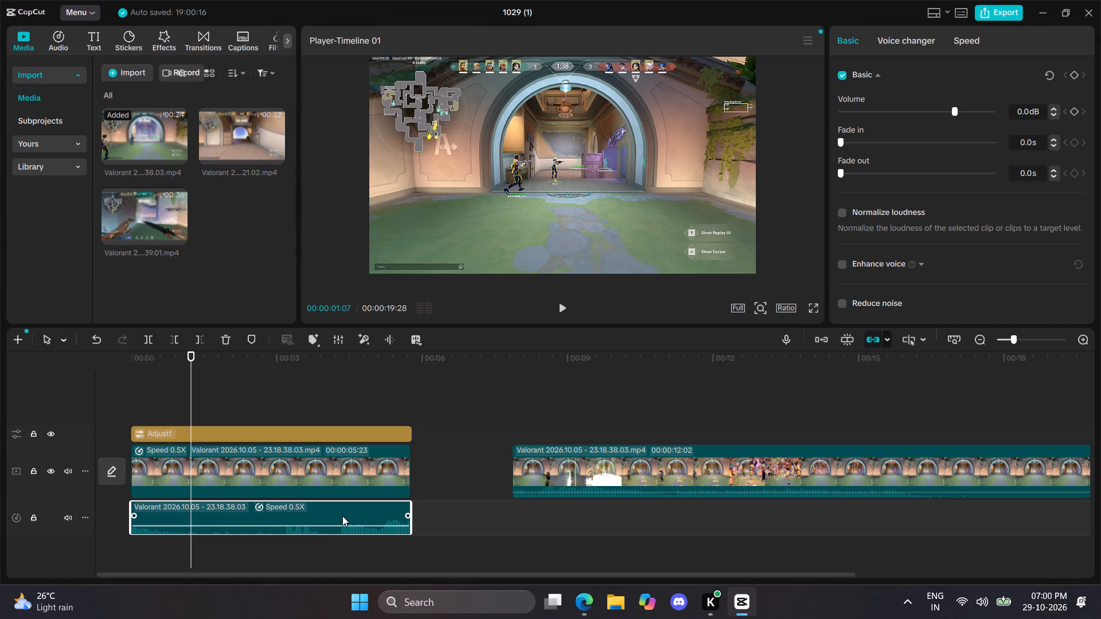
pyautogui.click(342, 516)
pyautogui.press('Delete')
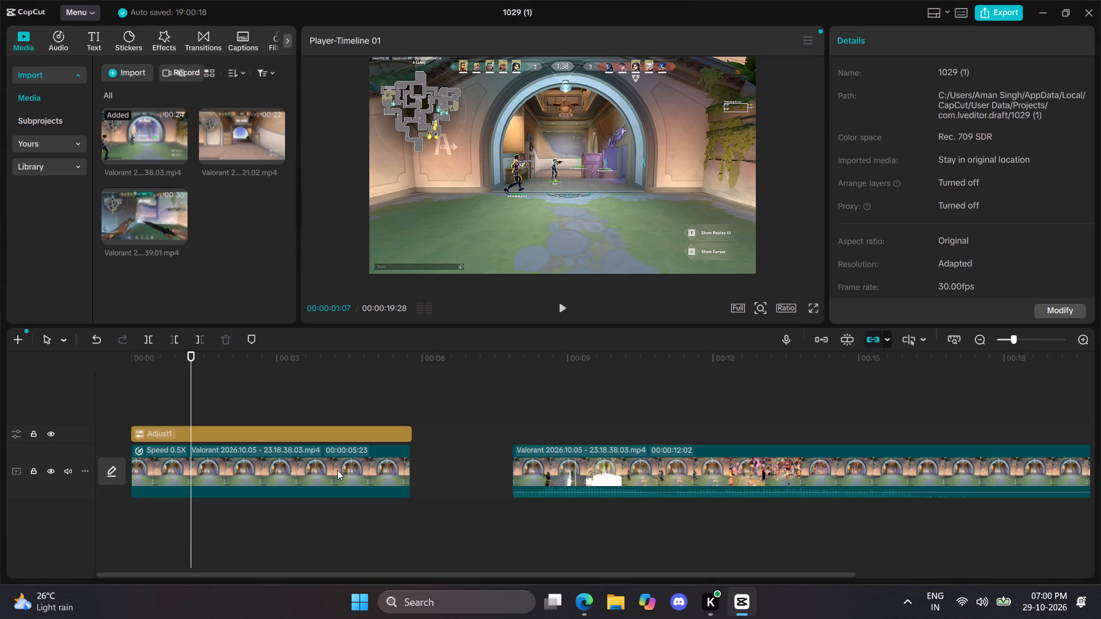
# Play the slowed opening clip from the start and scrub back through its second half.
pyautogui.moveTo(194, 357); pyautogui.dragTo(114, 359)
pyautogui.press('space')
pyautogui.write('v')
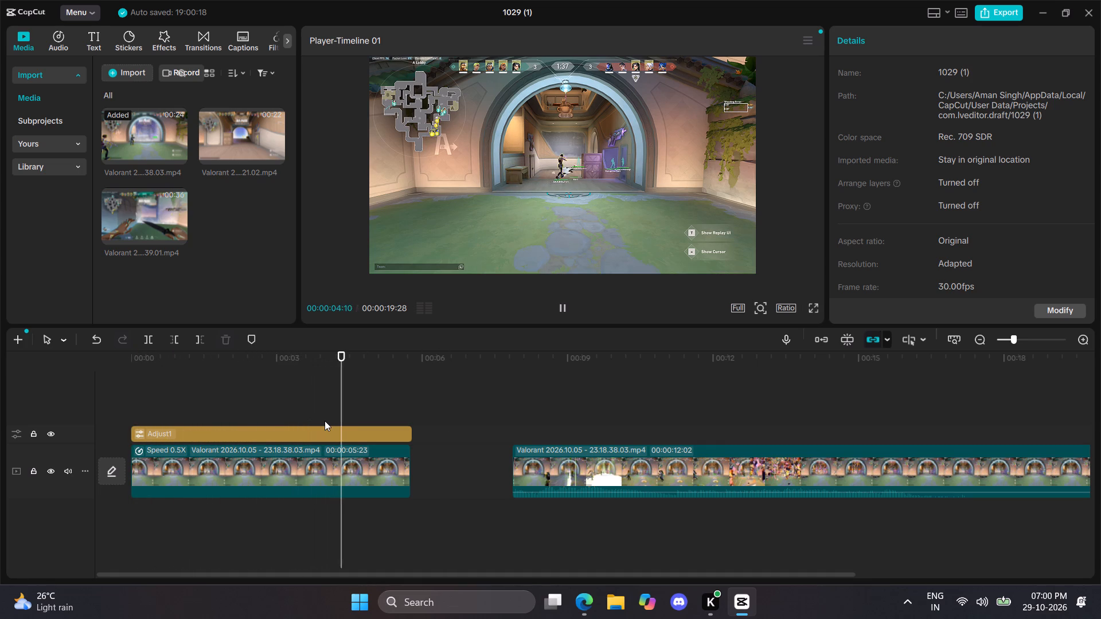
pyautogui.moveTo(397, 355); pyautogui.dragTo(309, 355)
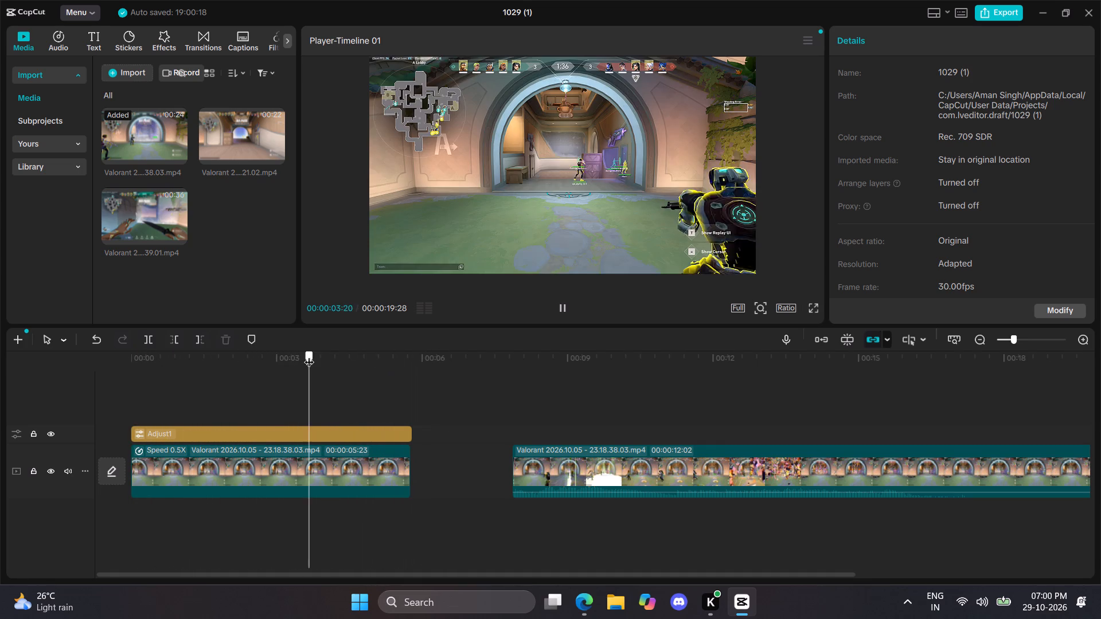
pyautogui.moveTo(309, 355); pyautogui.dragTo(298, 355)
# Preview the imported 21.02 Valorant clip from the media library.
pyautogui.click(235, 123)
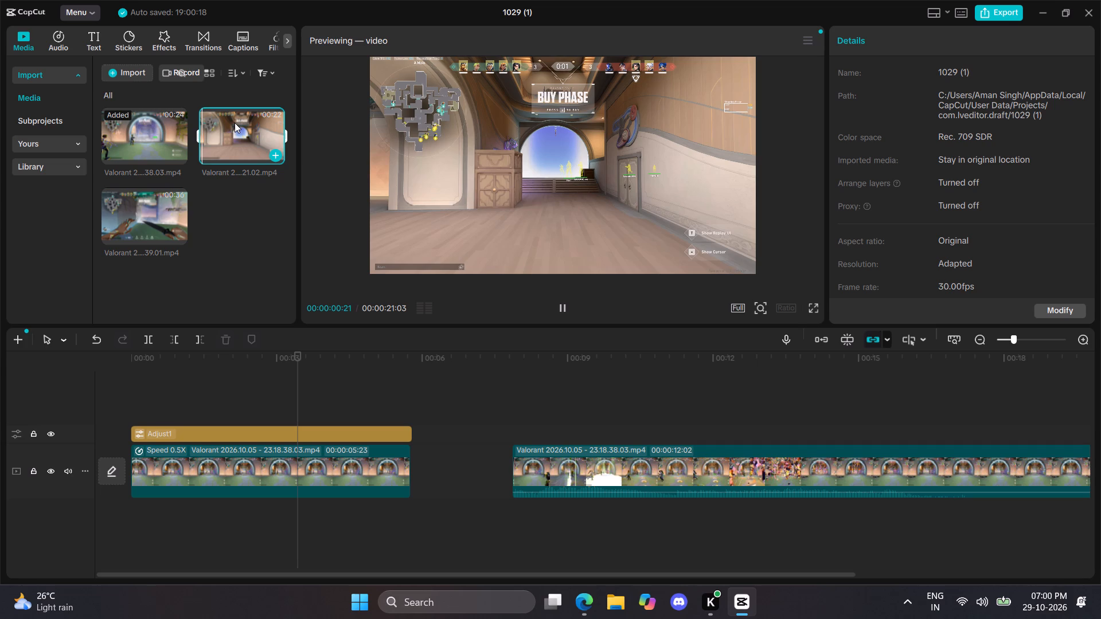
pyautogui.moveTo(237, 127); pyautogui.dragTo(216, 36)
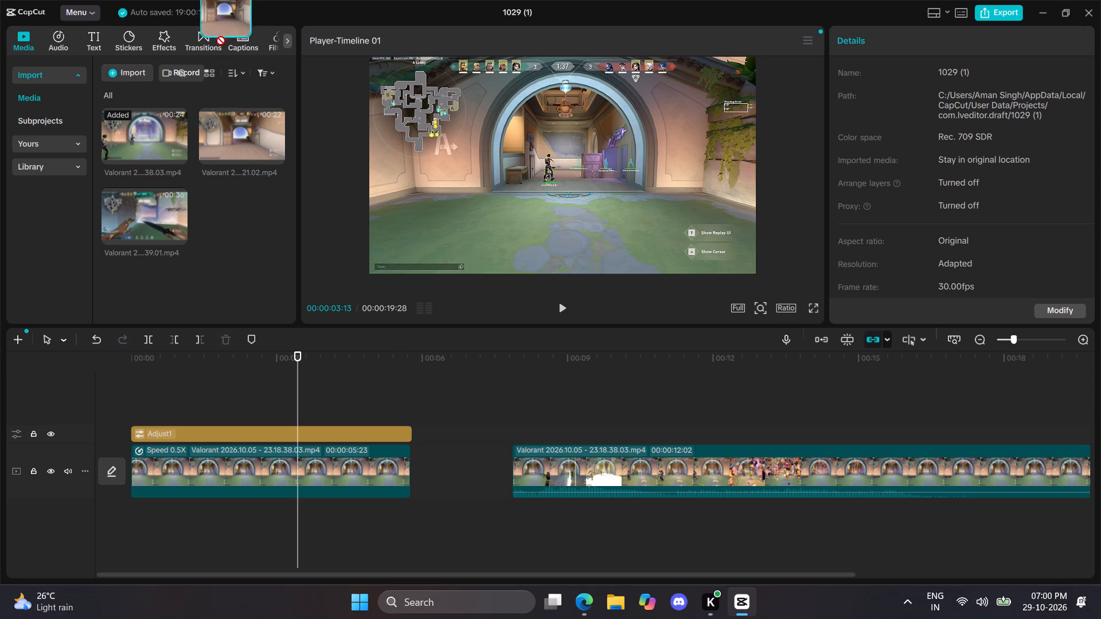
pyautogui.moveTo(216, 36); pyautogui.dragTo(224, 152)
pyautogui.click(229, 138)
pyautogui.doubleClick(229, 138)
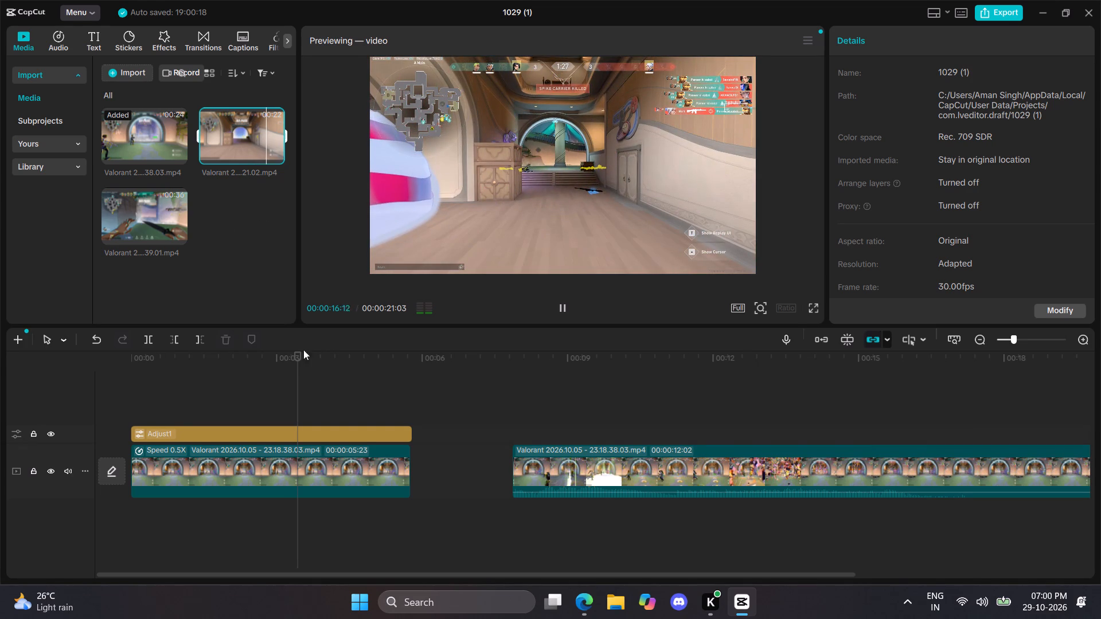
pyautogui.moveTo(299, 352); pyautogui.dragTo(159, 365)
pyautogui.moveTo(165, 354); pyautogui.dragTo(118, 351)
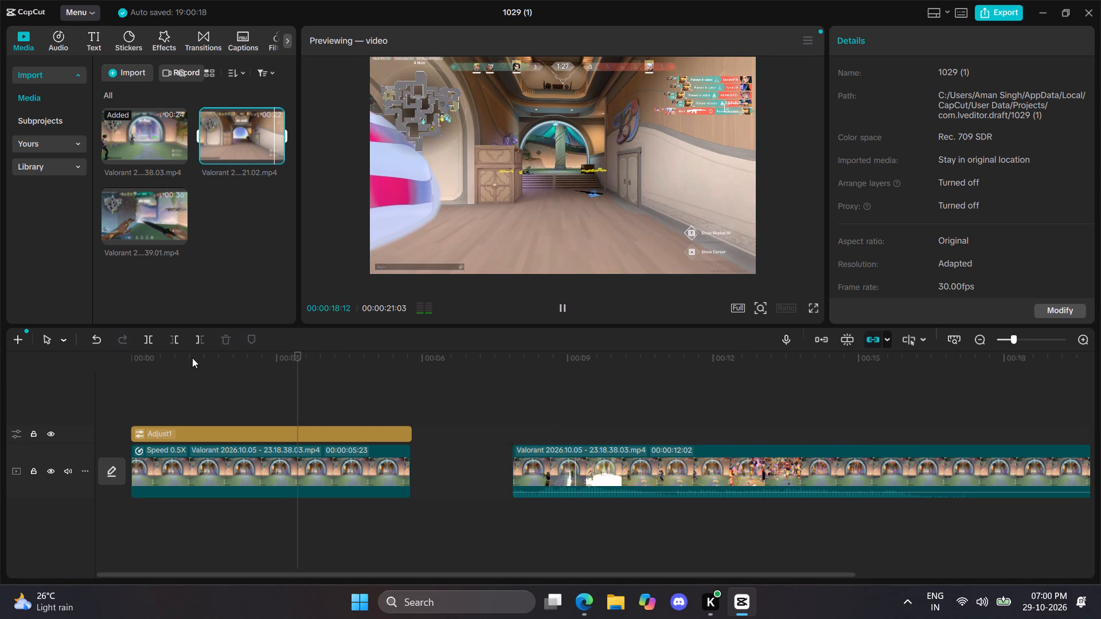
pyautogui.click(192, 358)
# Select the slowed opening clip, play it from the start and stop just before its end.
pyautogui.click(315, 469)
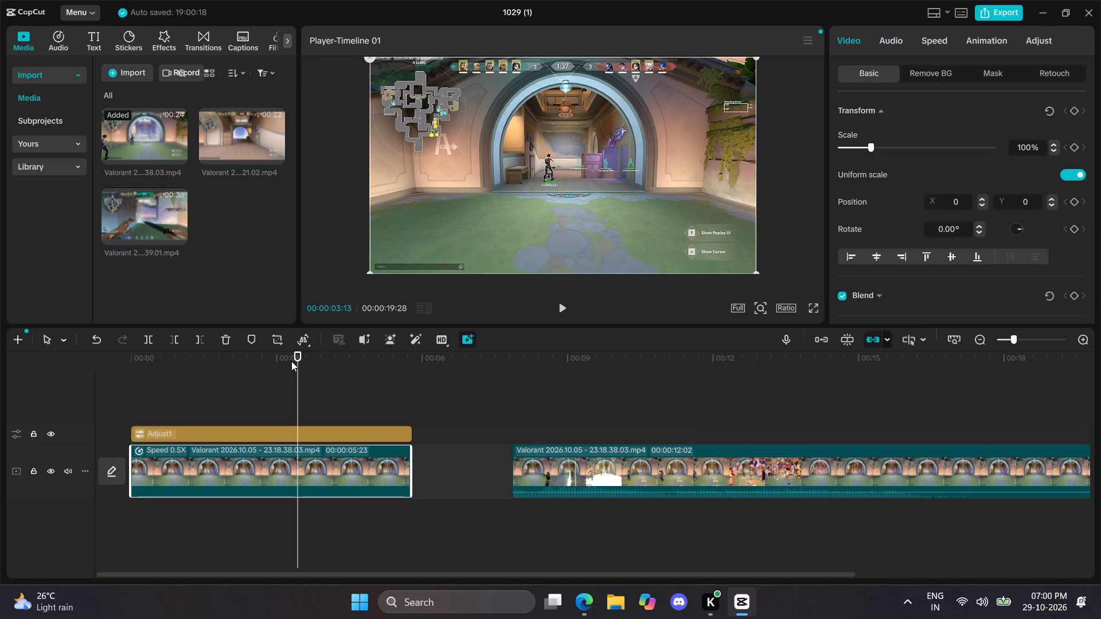
pyautogui.moveTo(291, 357); pyautogui.dragTo(97, 366)
pyautogui.click(567, 313)
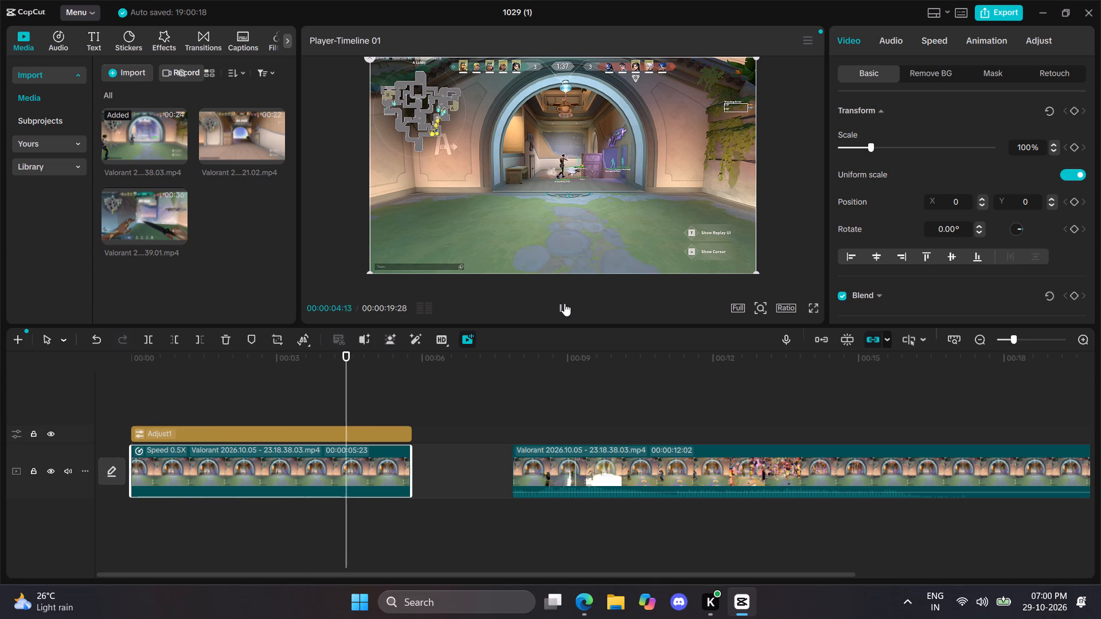
pyautogui.click(564, 303)
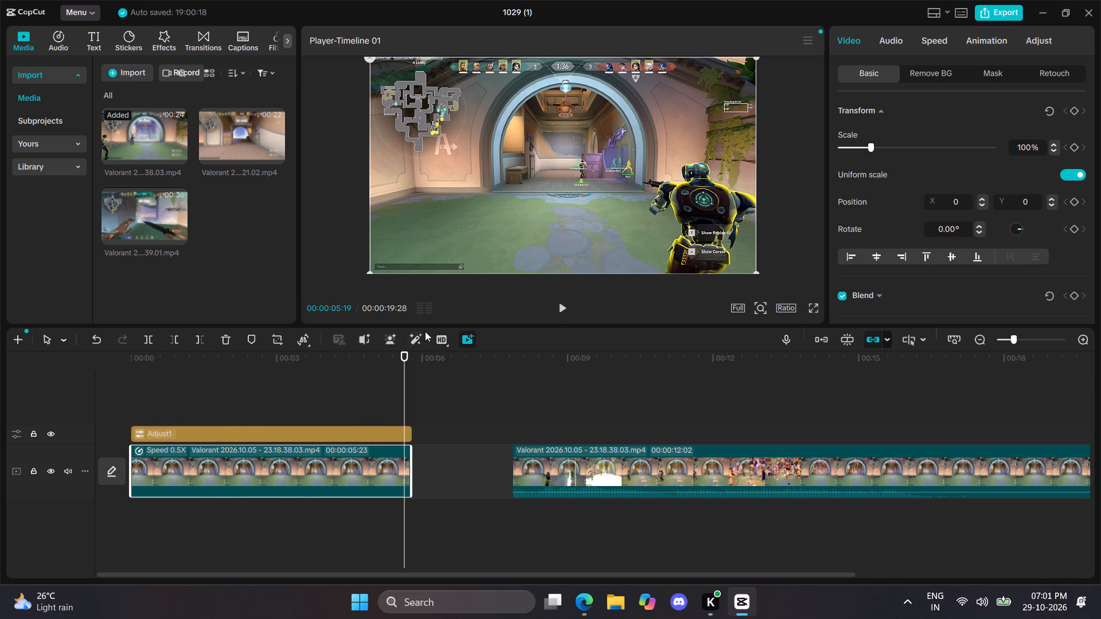
pyautogui.moveTo(401, 351); pyautogui.dragTo(407, 351)
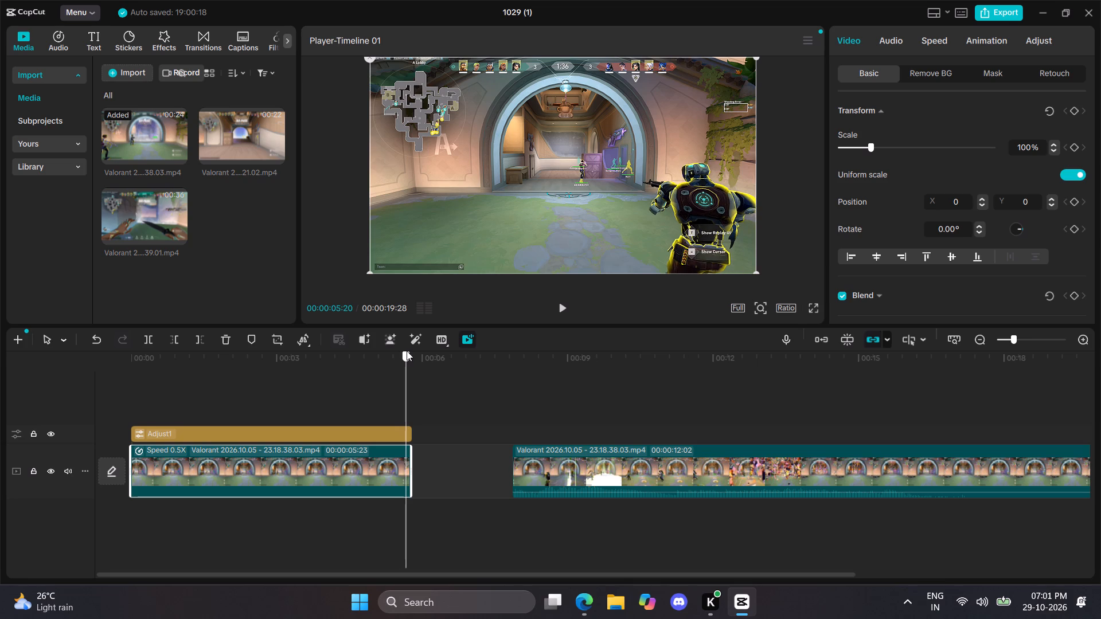
# Place the playhead at the end of the slowed opening clip and open the transitions library.
pyautogui.moveTo(407, 351); pyautogui.dragTo(408, 351)
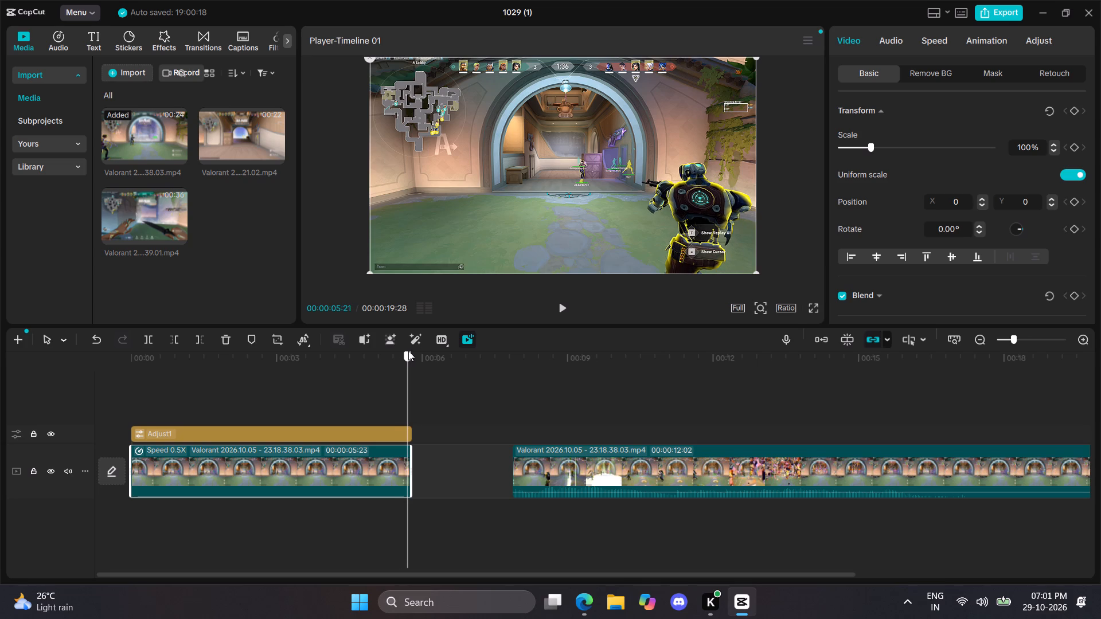
pyautogui.moveTo(408, 351); pyautogui.dragTo(412, 351)
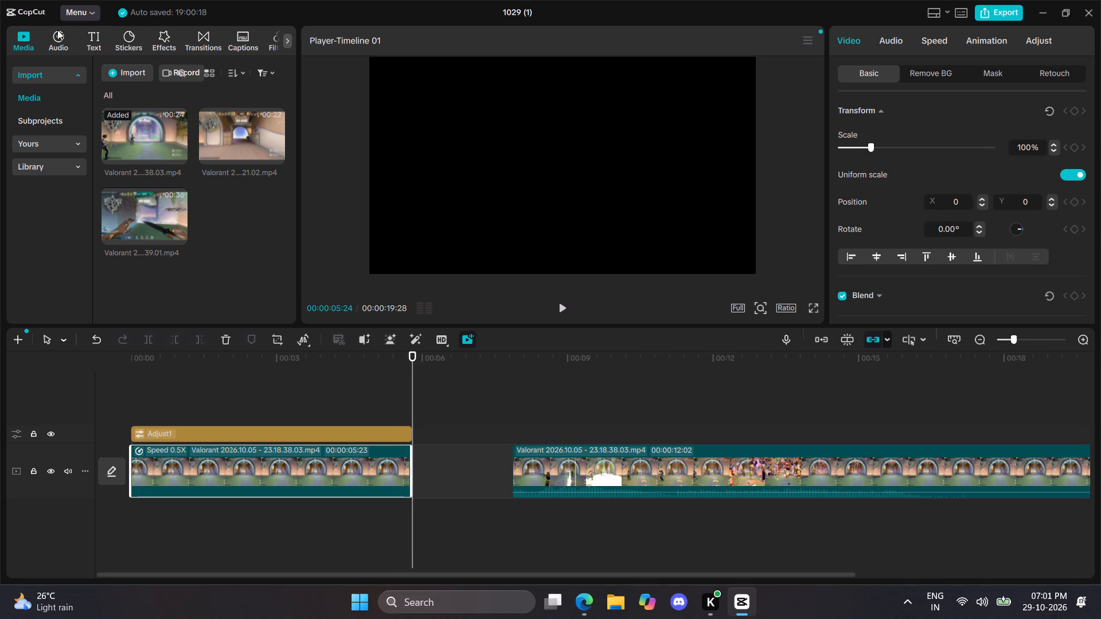
pyautogui.click(194, 38)
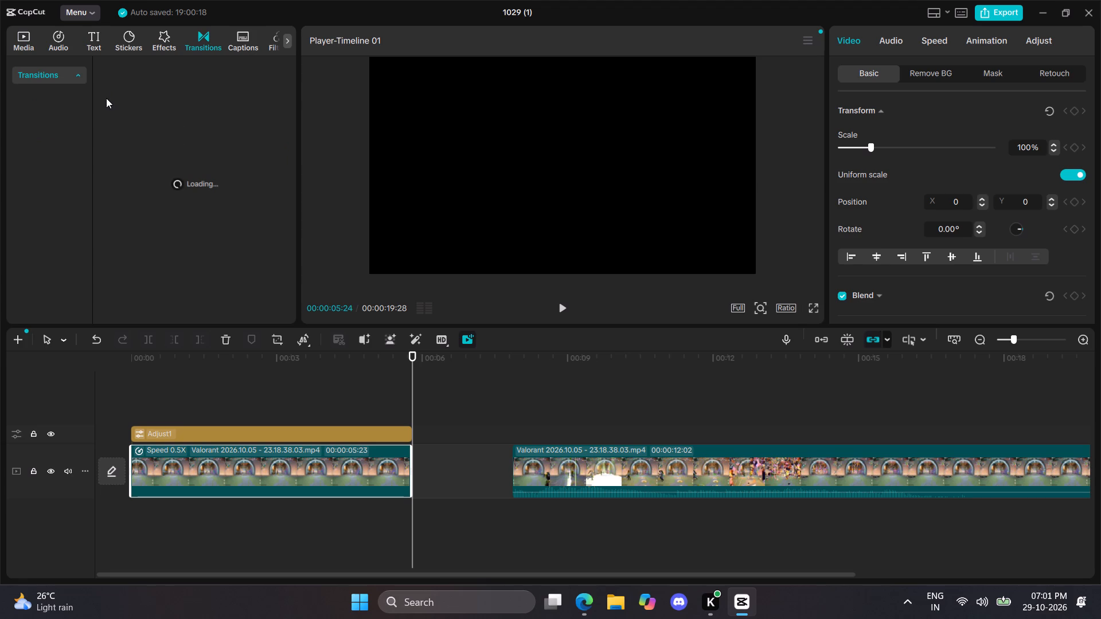
pyautogui.click(244, 168)
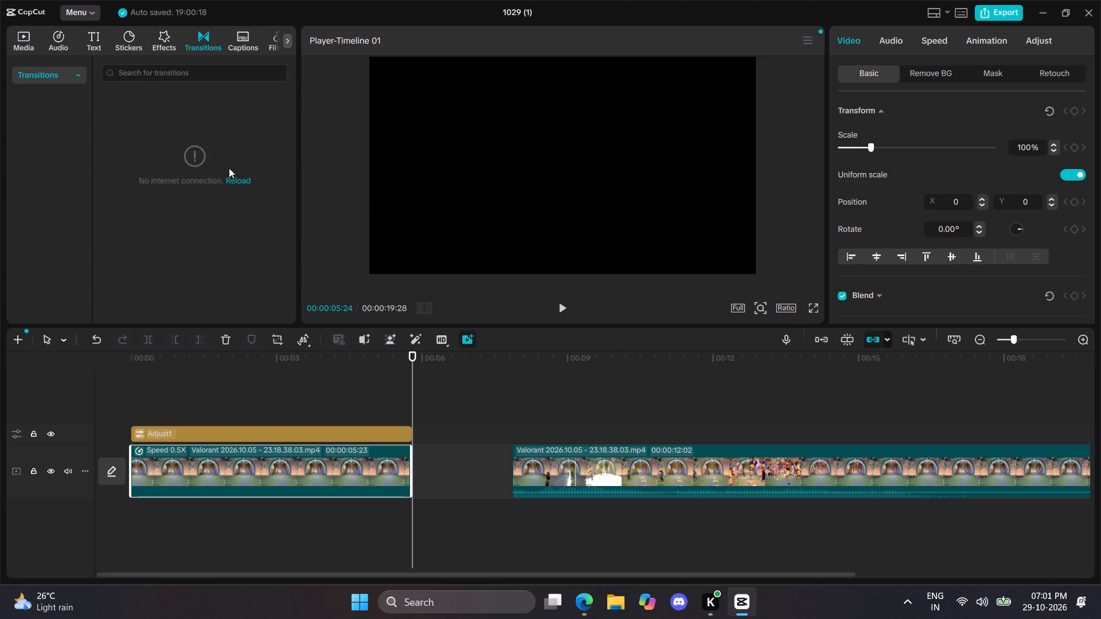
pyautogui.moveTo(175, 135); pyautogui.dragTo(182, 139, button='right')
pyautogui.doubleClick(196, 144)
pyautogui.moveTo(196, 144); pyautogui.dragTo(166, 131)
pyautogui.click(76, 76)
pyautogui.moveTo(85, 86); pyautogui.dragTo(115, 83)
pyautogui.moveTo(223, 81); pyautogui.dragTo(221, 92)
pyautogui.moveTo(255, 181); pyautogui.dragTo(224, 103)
# Search the transitions library for "fade out".
pyautogui.click(209, 75)
pyautogui.write('fade pou')
pyautogui.press('BackSpace')
pyautogui.press('BackSpace')
pyautogui.press('BackSpace')
pyautogui.write('out')
pyautogui.press('Return')
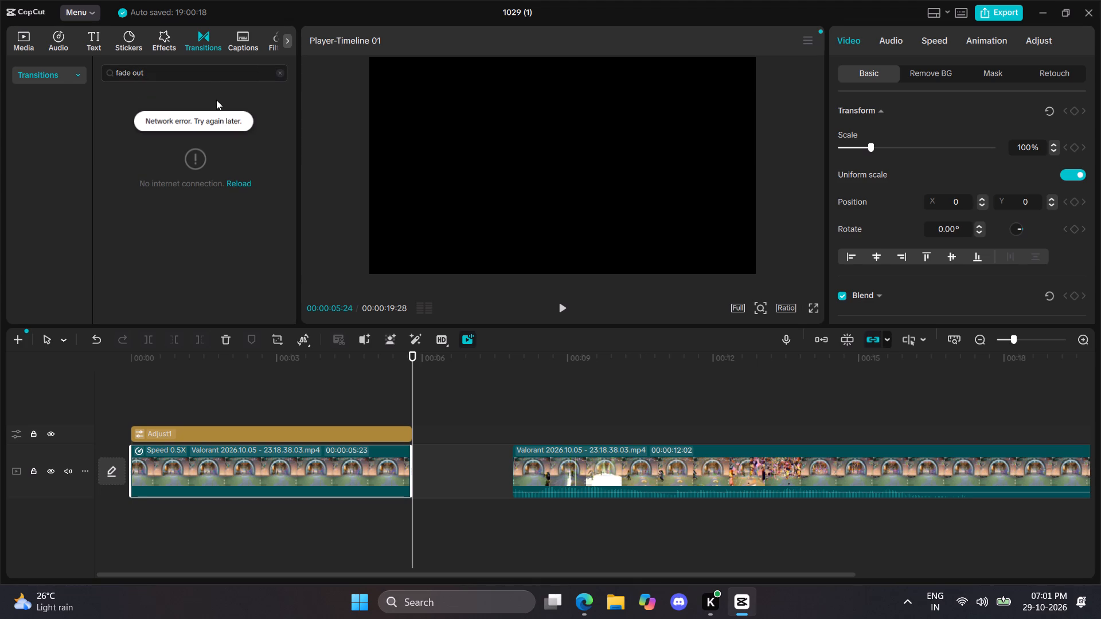
pyautogui.moveTo(221, 121); pyautogui.dragTo(27, 86)
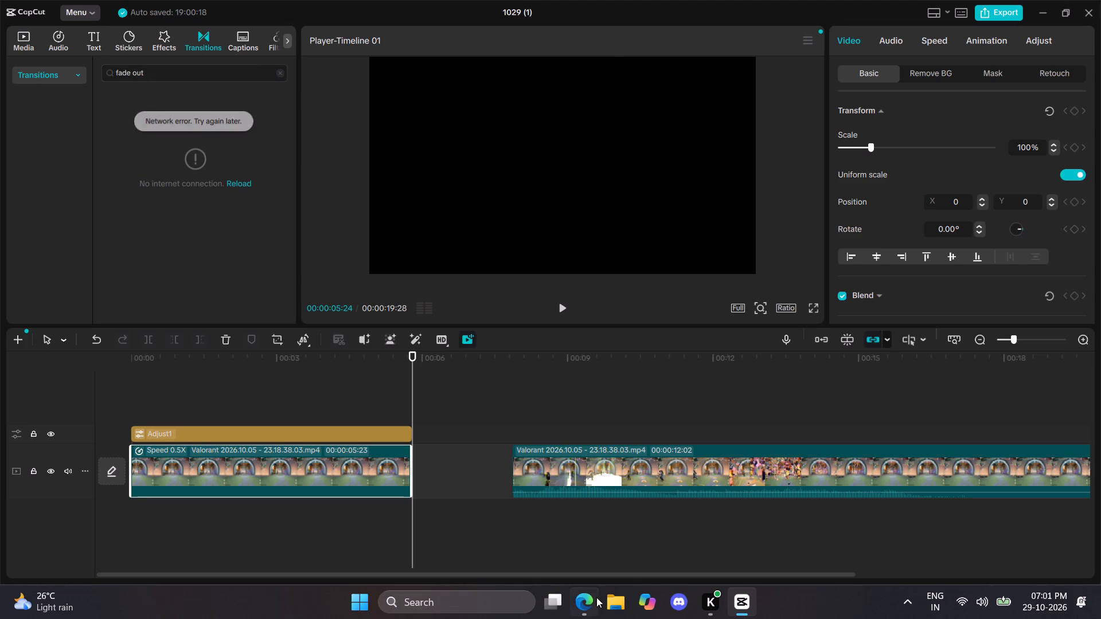